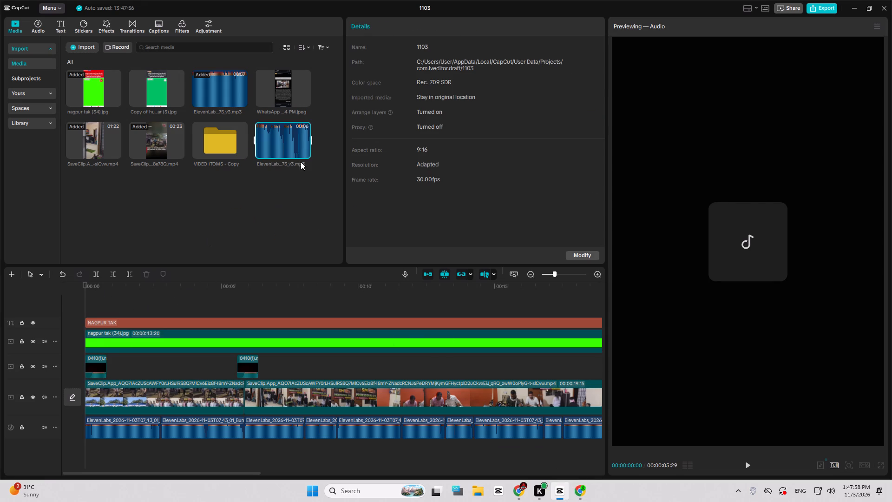
{"action": "left_click_drag", "start_coordinate": [292, 142], "coordinate": [84, 449]}
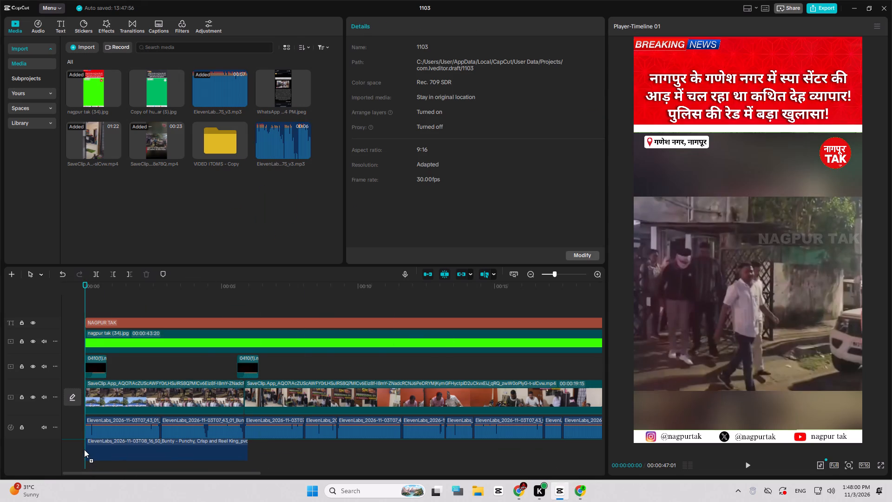
{"action": "left_click_drag", "start_coordinate": [84, 449], "coordinate": [83, 449]}
Set the new voice-over clip's speed to 1.15x and its volume to 20.0 dB.
{"action": "key", "text": "space"}
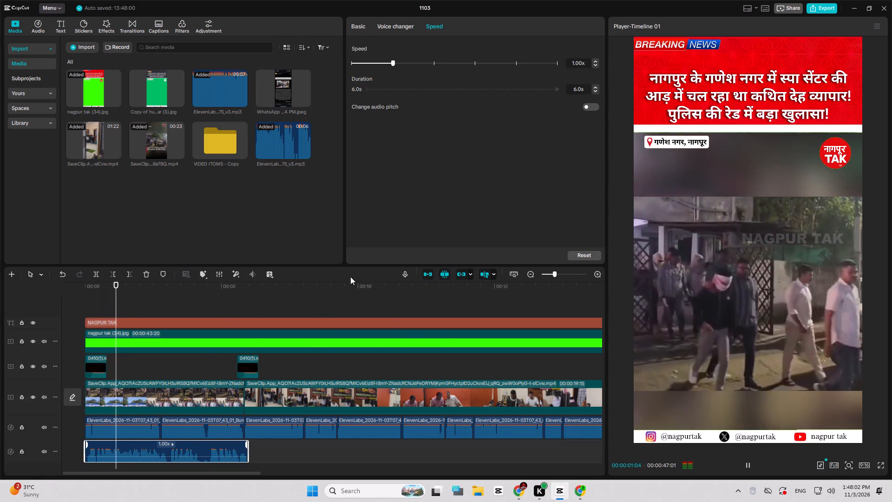
{"action": "key", "text": "space"}
{"action": "left_click_drag", "start_coordinate": [577, 63], "coordinate": [598, 63]}
{"action": "key", "text": "1"}
{"action": "key", "text": "5"}
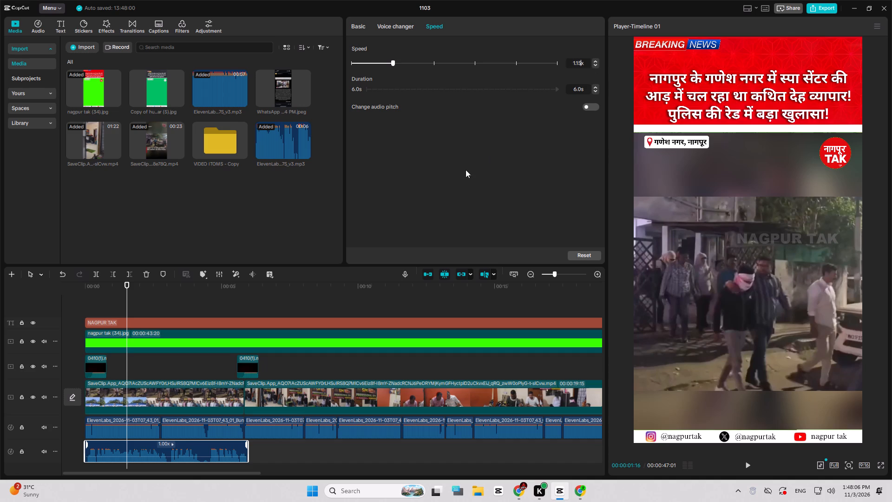
{"action": "left_click_drag", "start_coordinate": [397, 182], "coordinate": [400, 177]}
{"action": "left_click", "coordinate": [363, 24]}
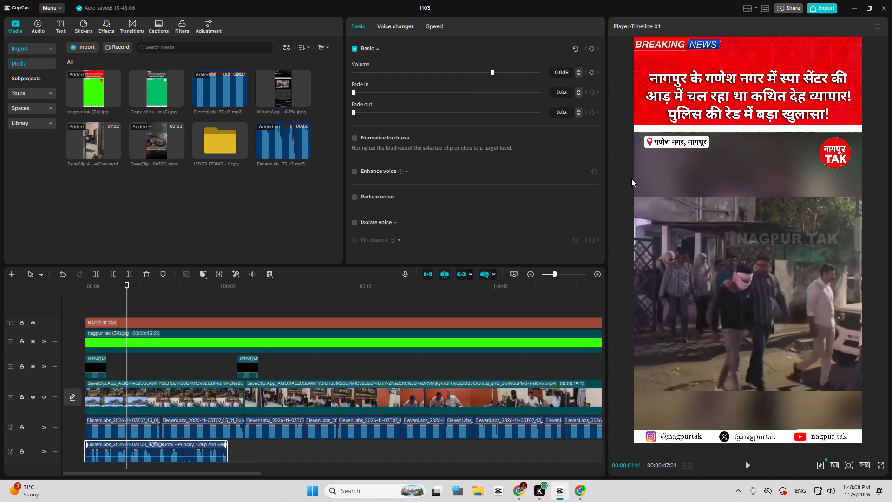
{"action": "left_click_drag", "start_coordinate": [516, 69], "coordinate": [574, 70]}
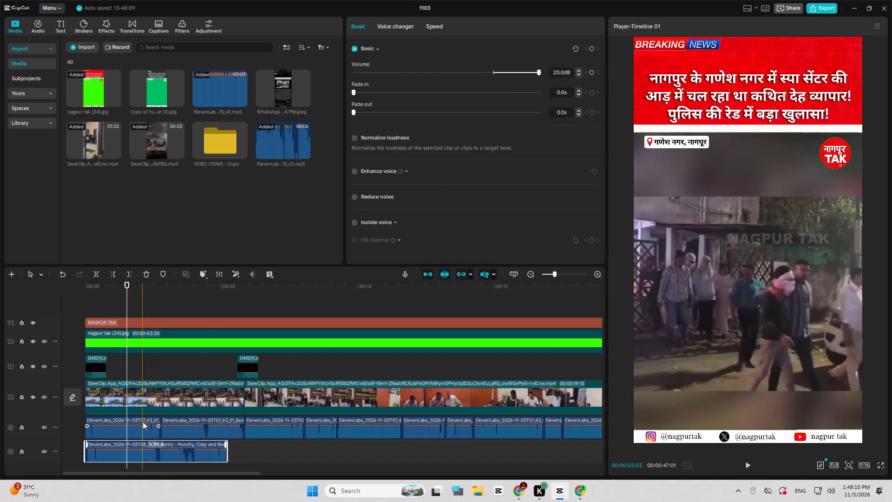
Split the new voice-over around its two pauses near 2.6 and 3.8 seconds and delete the second pause.
{"action": "scroll", "coordinate": [143, 422], "scroll_direction": "up", "scroll_amount": 17, "text": "ctrl"}
{"action": "left_click_drag", "start_coordinate": [144, 423], "coordinate": [171, 427]}
{"action": "scroll", "coordinate": [171, 427], "scroll_direction": "up", "scroll_amount": 4, "text": "ctrl"}
{"action": "key", "text": "b"}
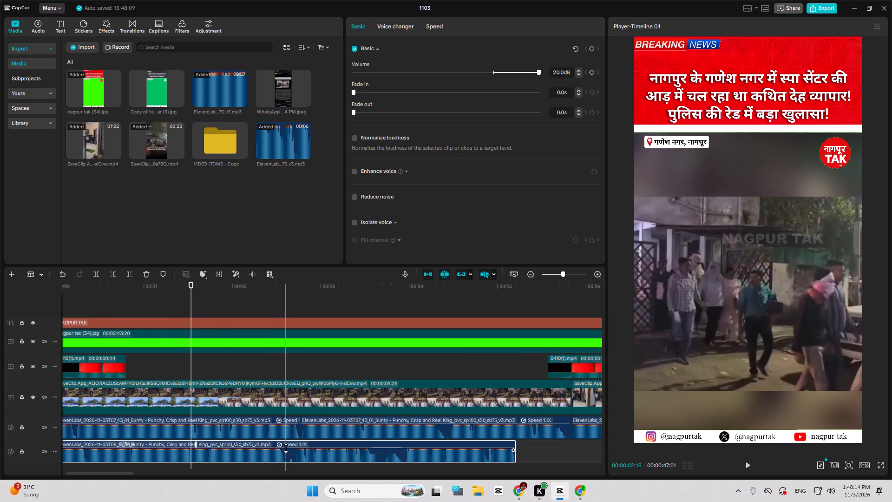
{"action": "left_click", "coordinate": [284, 455]}
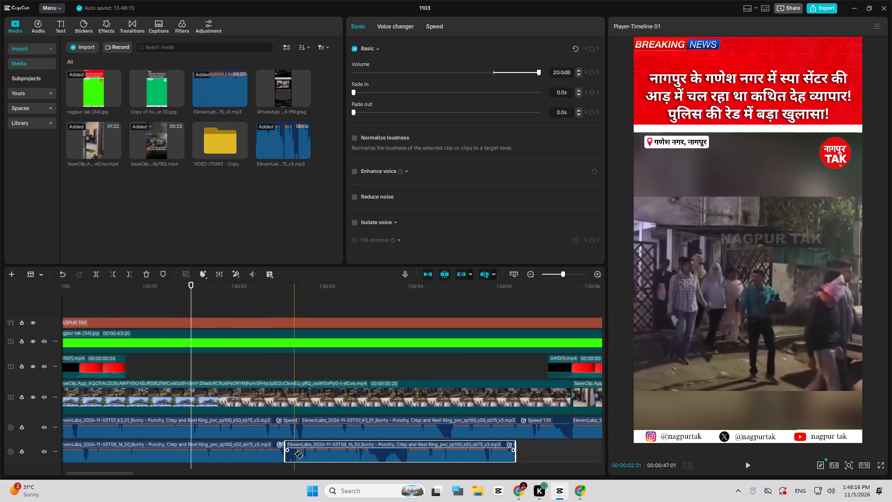
{"action": "left_click", "coordinate": [294, 454]}
{"action": "left_click", "coordinate": [381, 456]}
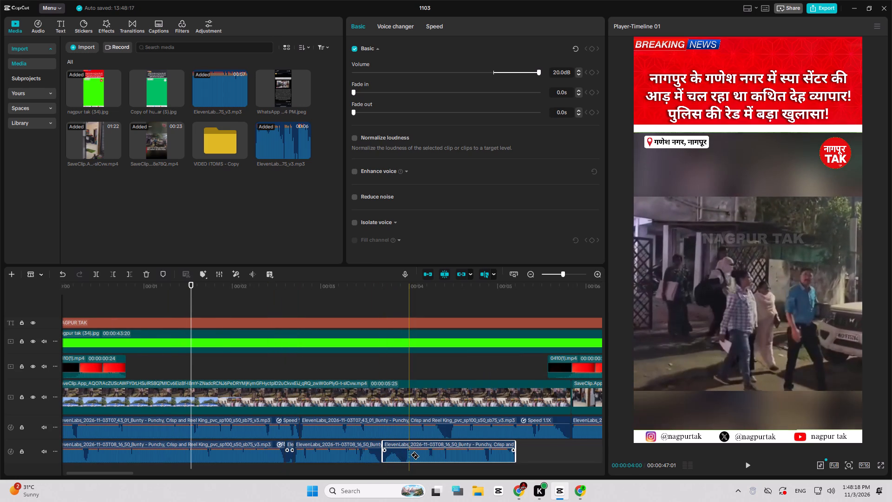
{"action": "left_click", "coordinate": [405, 455]}
{"action": "key", "text": "a"}
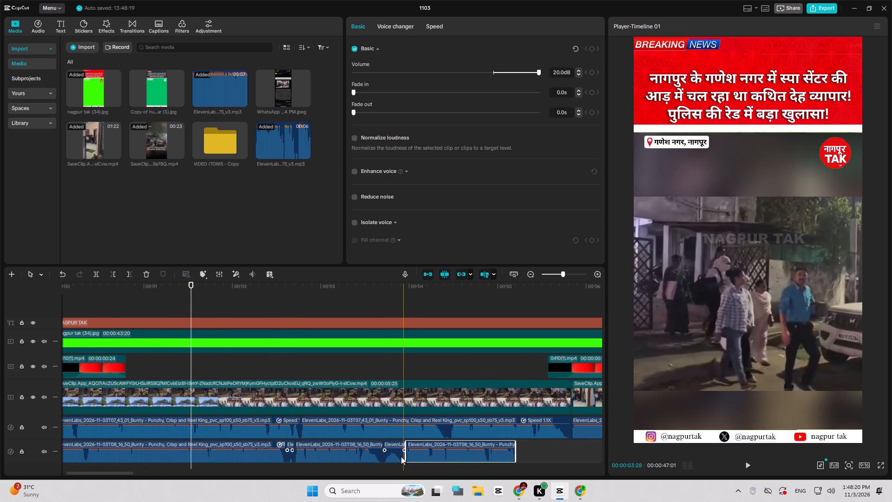
{"action": "left_click", "coordinate": [394, 456]}
{"action": "key", "text": "Delete"}
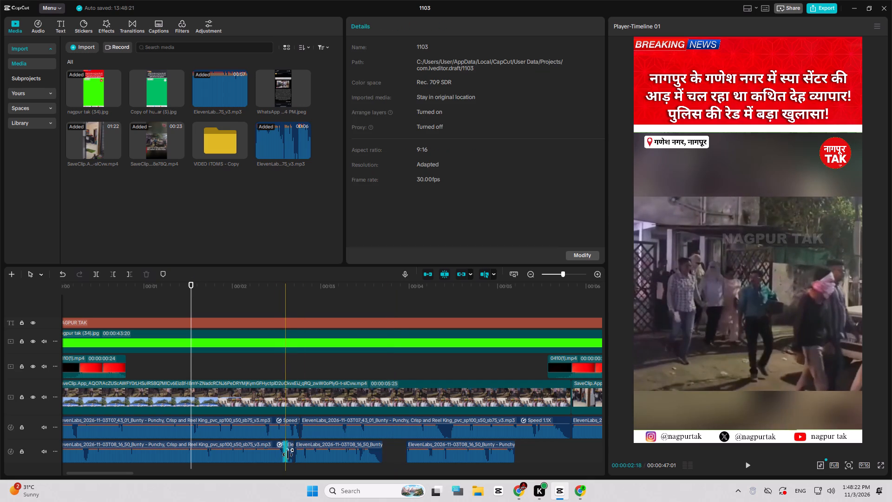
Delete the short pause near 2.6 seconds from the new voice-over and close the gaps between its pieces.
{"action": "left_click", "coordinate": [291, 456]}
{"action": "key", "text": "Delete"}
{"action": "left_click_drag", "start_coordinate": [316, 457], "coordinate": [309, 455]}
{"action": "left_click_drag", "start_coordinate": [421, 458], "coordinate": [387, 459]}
Play the opening with both voice-overs, then mute the new voice-over track and listen to the original alone.
{"action": "left_click_drag", "start_coordinate": [385, 457], "coordinate": [272, 449]}
{"action": "key", "text": "space"}
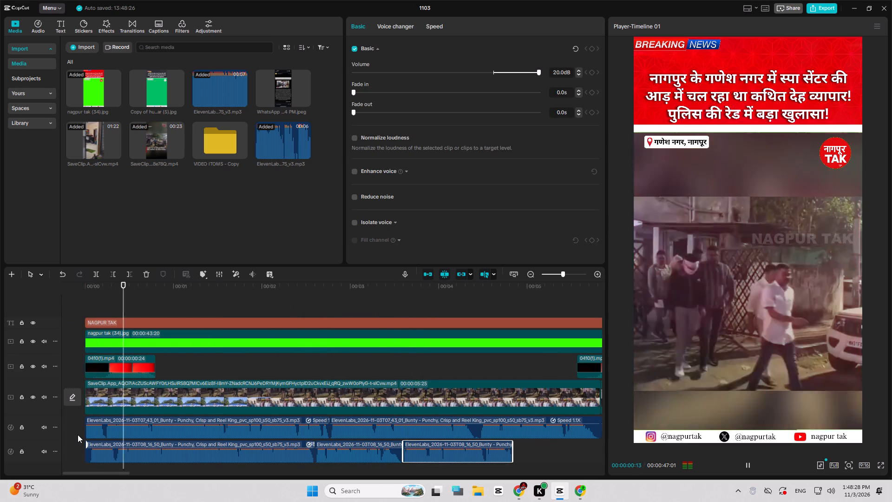
{"action": "scroll", "coordinate": [78, 435], "scroll_direction": "up", "scroll_amount": 16, "text": "ctrl"}
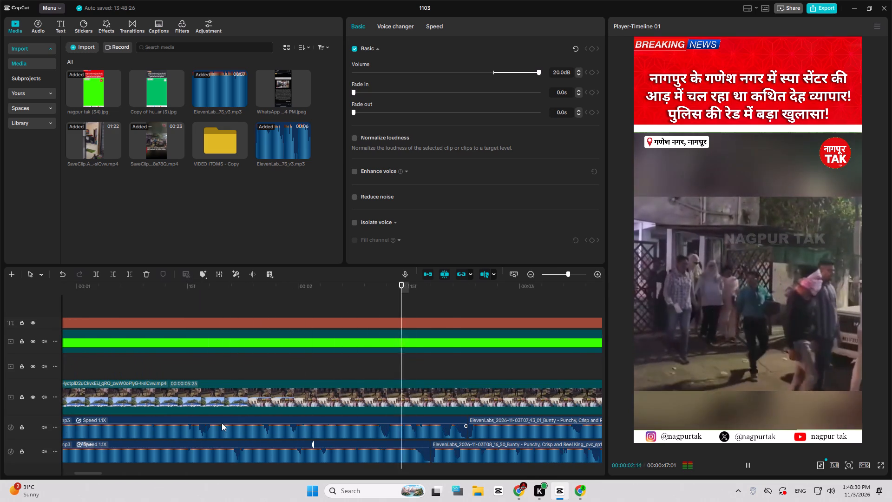
{"action": "key", "text": "space"}
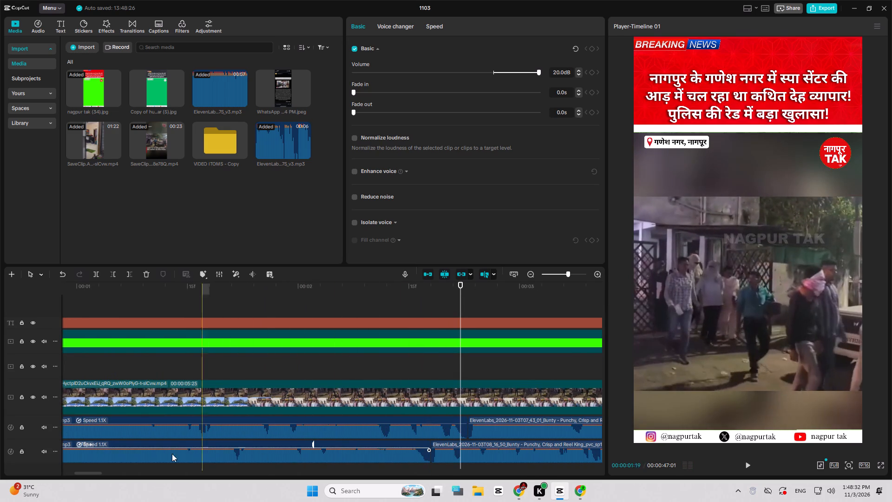
{"action": "left_click", "coordinate": [45, 453]}
{"action": "key", "text": "space"}
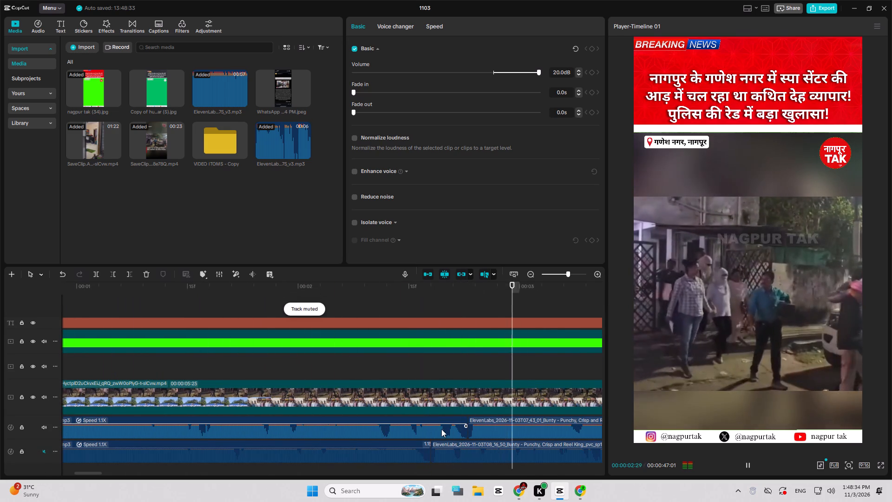
{"action": "key", "text": "space"}
{"action": "left_click_drag", "start_coordinate": [441, 424], "coordinate": [439, 415]}
{"action": "left_click_drag", "start_coordinate": [464, 418], "coordinate": [463, 413]}
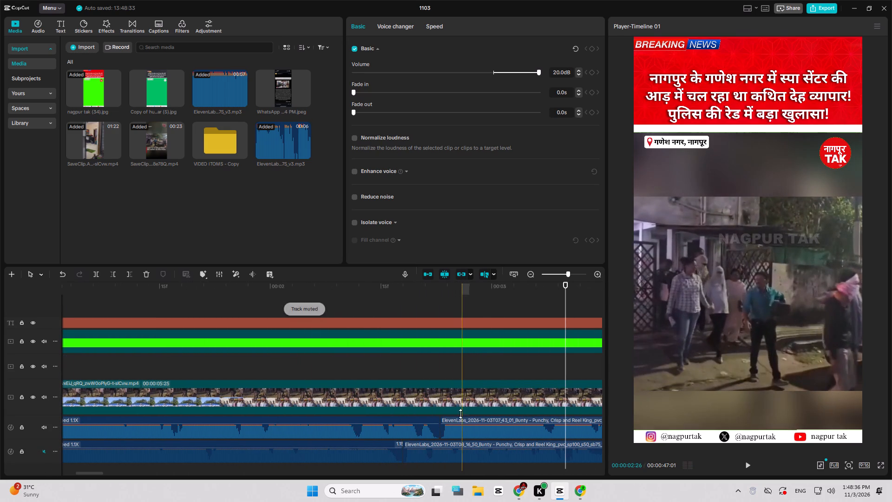
{"action": "key", "text": "space"}
{"action": "left_click_drag", "start_coordinate": [461, 421], "coordinate": [446, 413]}
{"action": "key", "text": "space"}
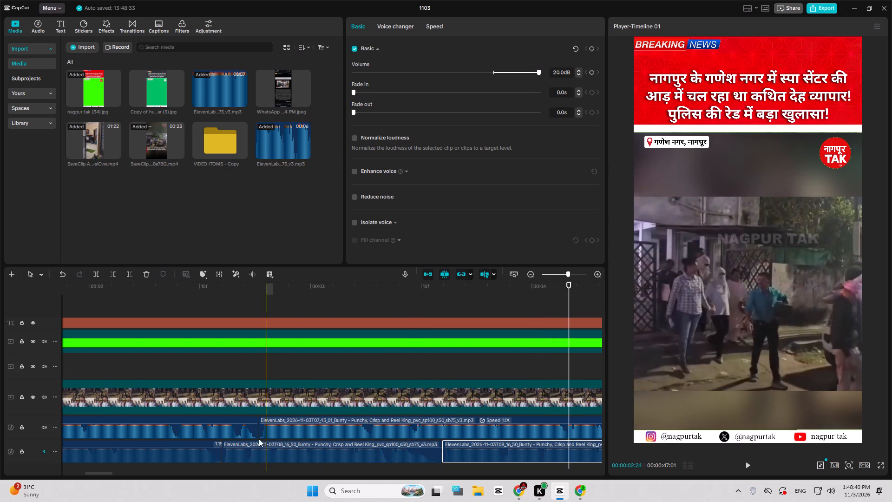
Mute the original voice-over track, unmute the new one and listen to the new opening sentence to its end.
{"action": "left_click", "coordinate": [46, 426]}
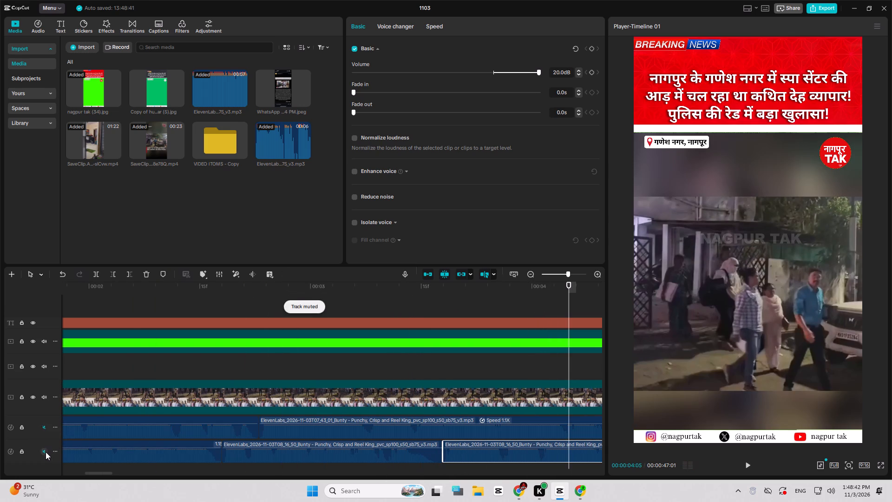
{"action": "left_click", "coordinate": [46, 452]}
{"action": "key", "text": "space"}
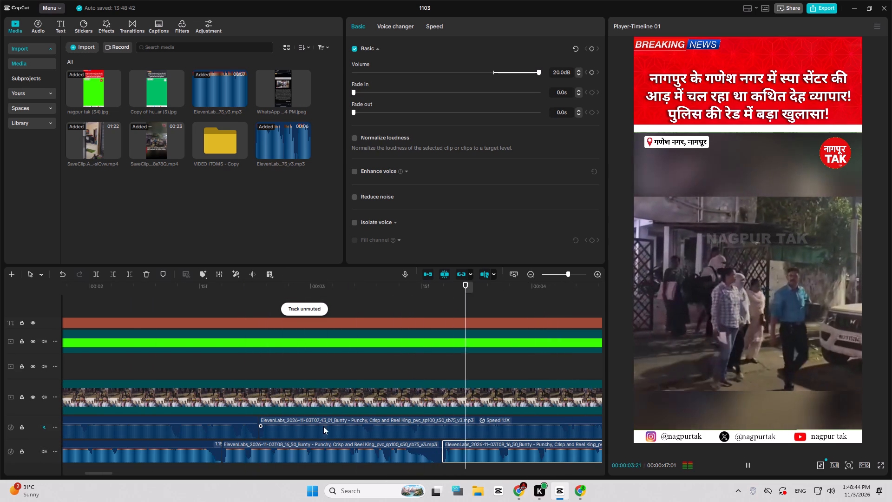
{"action": "key", "text": "space"}
{"action": "key", "text": "space"}
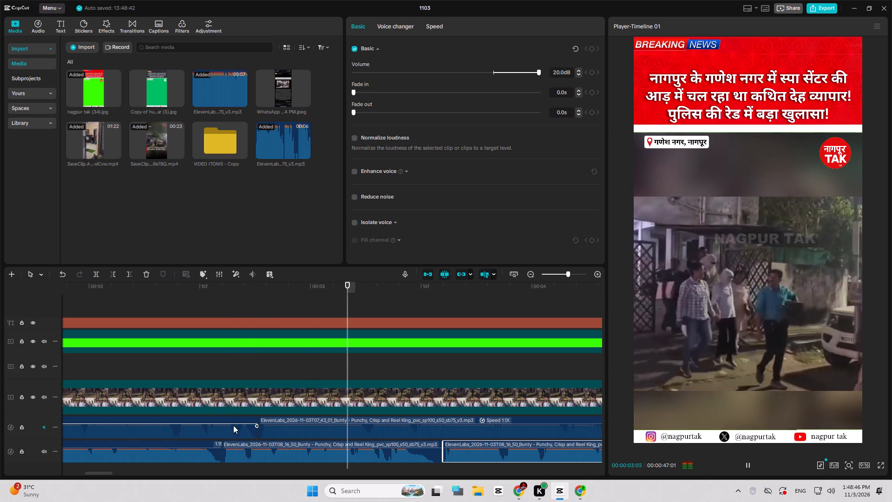
{"action": "key", "text": "space"}
{"action": "key", "text": "space"}
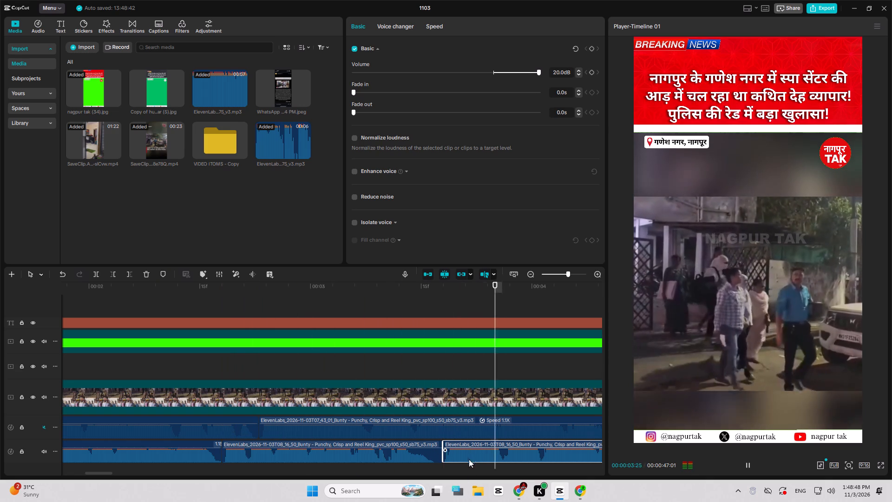
{"action": "left_click_drag", "start_coordinate": [430, 449], "coordinate": [423, 443]}
{"action": "key", "text": "space"}
{"action": "left_click_drag", "start_coordinate": [366, 427], "coordinate": [348, 418]}
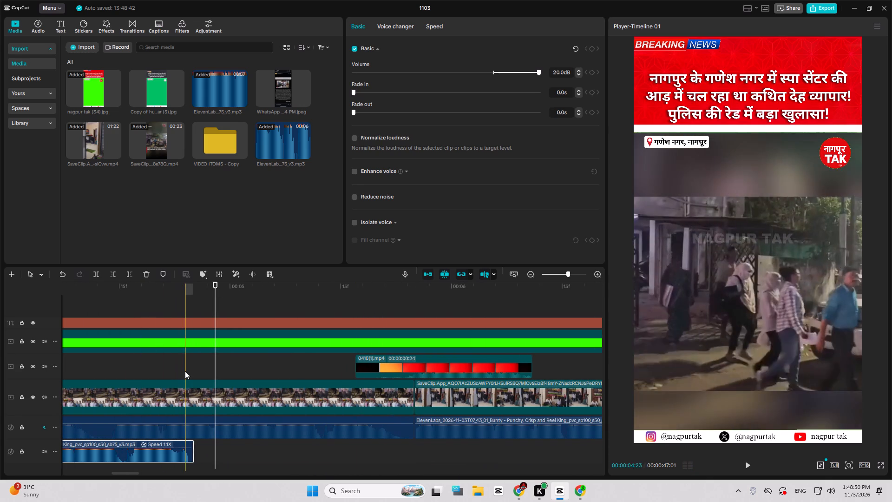
{"action": "key", "text": "space"}
{"action": "key", "text": "space"}
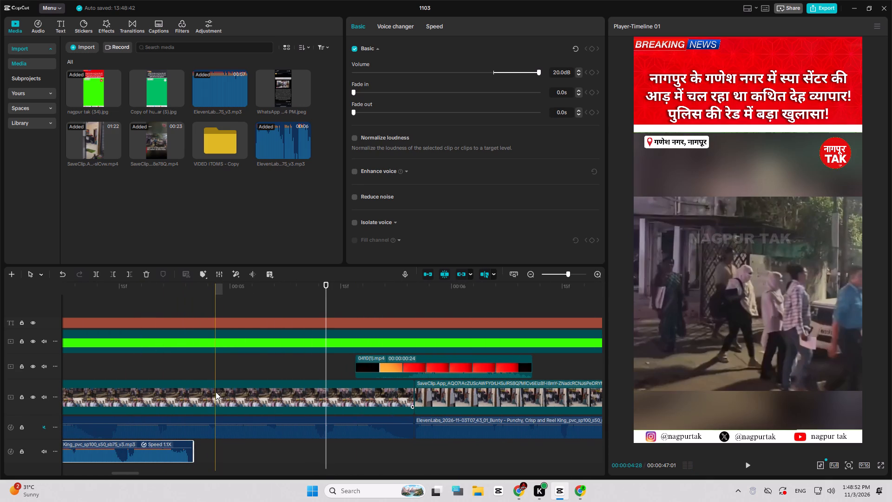
Undo all the edits made with the new voice-over until its clip is off the timeline again.
{"action": "key", "text": "ctrl+z"}
{"action": "key", "text": "ctrl+z"}
{"action": "key", "text": "ctrl+z"}
{"action": "key", "text": "ctrl+z"}
{"action": "key", "text": "ctrl+z"}
{"action": "key", "text": "ctrl+z"}
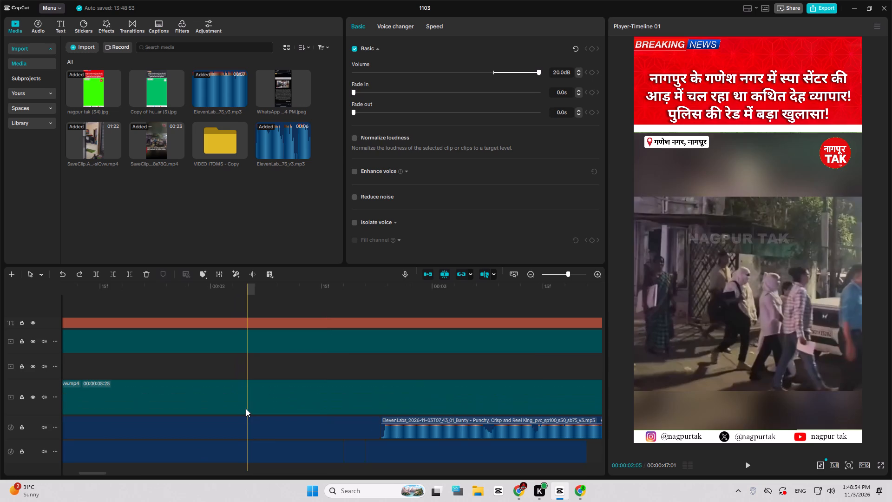
{"action": "key", "text": "ctrl+z"}
{"action": "key", "text": "ctrl+z"}
{"action": "key", "text": "ctrl+z"}
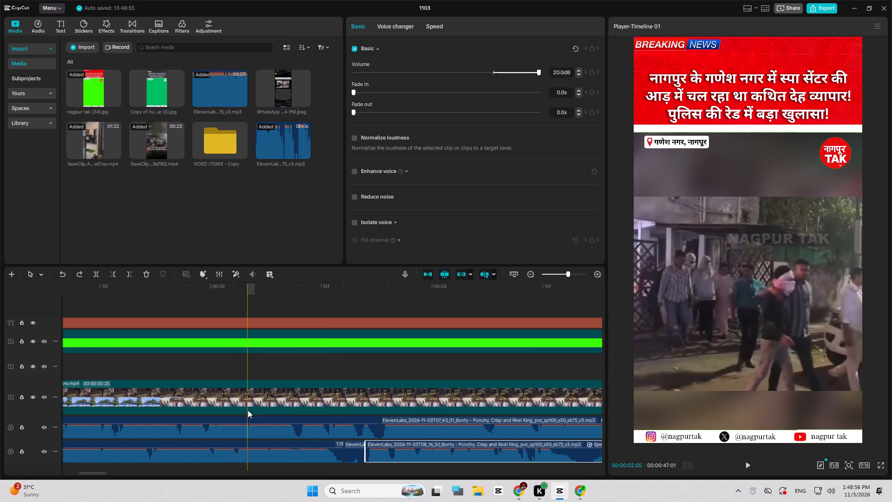
{"action": "key", "text": "ctrl+z"}
{"action": "key", "text": "ctrl+z"}
{"action": "key", "text": "ctrl+z"}
{"action": "key", "text": "ctrl+z"}
{"action": "key", "text": "ctrl+z"}
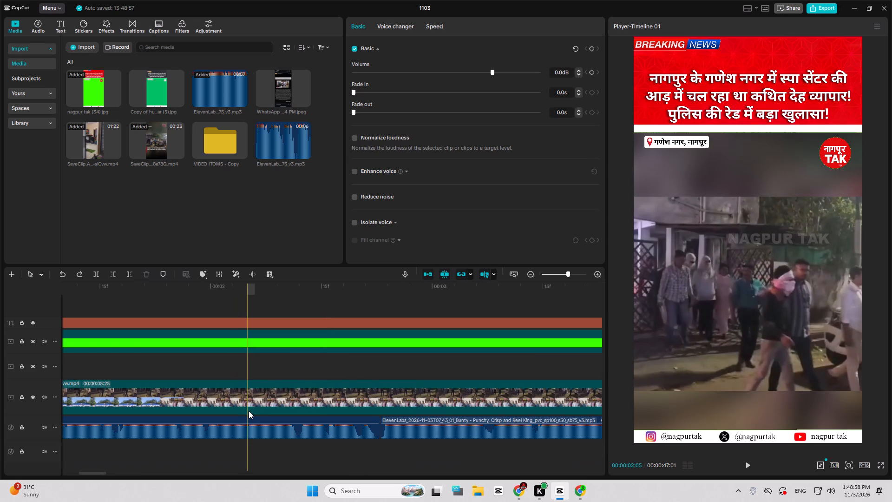
Play the opening with the original voice-over from the start, then preview the new ElevenLabs recording in the media library.
{"action": "scroll", "coordinate": [274, 438], "scroll_direction": "down", "scroll_amount": 12, "text": "ctrl"}
{"action": "scroll", "coordinate": [312, 437], "scroll_direction": "down", "scroll_amount": 6, "text": "ctrl"}
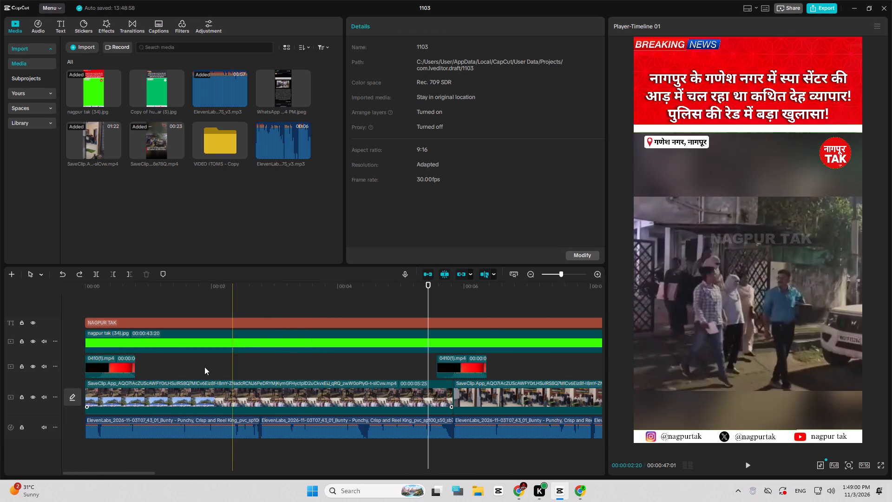
{"action": "left_click_drag", "start_coordinate": [150, 286], "coordinate": [23, 282]}
{"action": "key", "text": "space"}
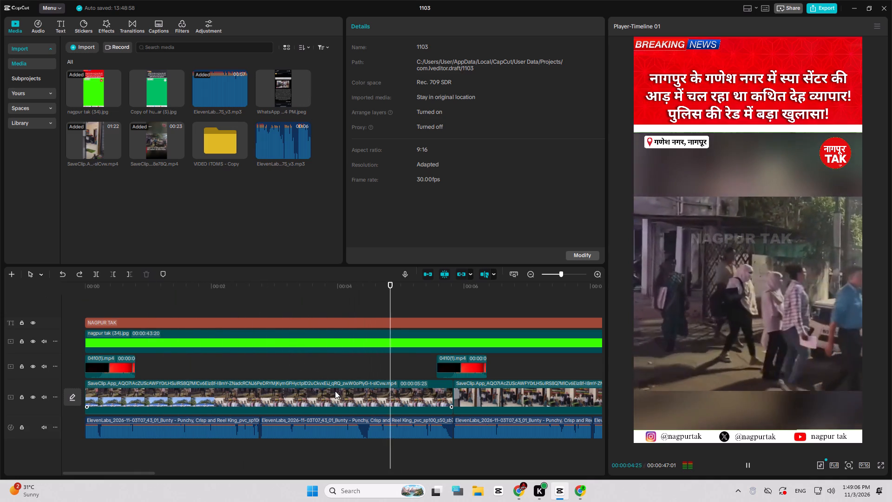
{"action": "key", "text": "space"}
{"action": "left_click", "coordinate": [270, 134]}
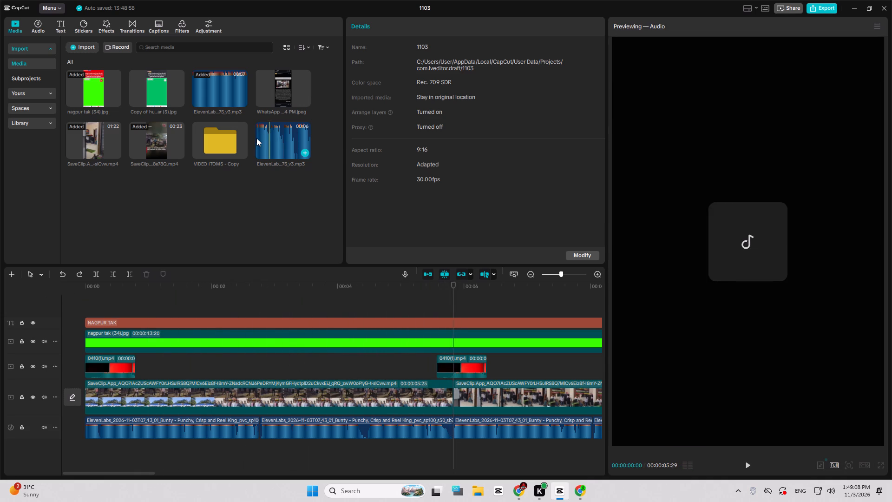
{"action": "left_click", "coordinate": [256, 138]}
{"action": "key", "text": "space"}
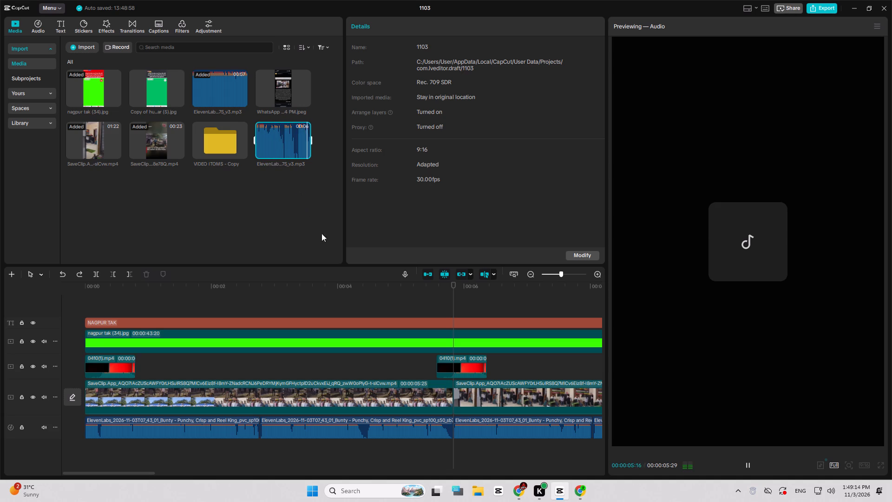
{"action": "key", "text": "space"}
{"action": "key", "text": "space"}
Place the new ElevenLabs recording on its own audio track below the original voice-over, starting at about 2.8 seconds.
{"action": "left_click_drag", "start_coordinate": [276, 148], "coordinate": [300, 397]}
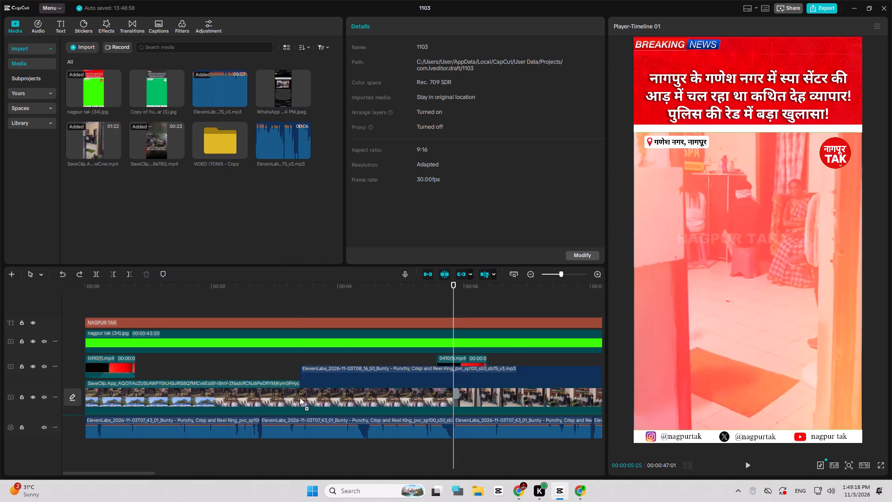
{"action": "left_click_drag", "start_coordinate": [300, 397], "coordinate": [258, 451]}
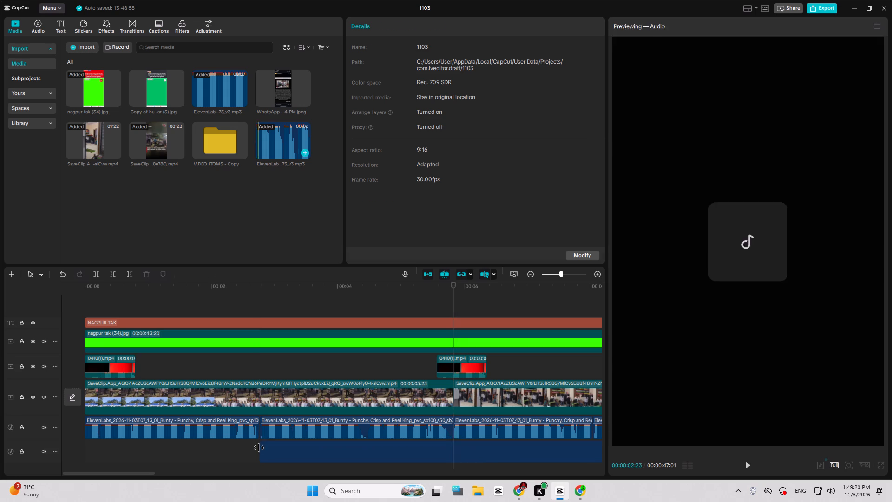
{"action": "left_click_drag", "start_coordinate": [285, 456], "coordinate": [280, 401]}
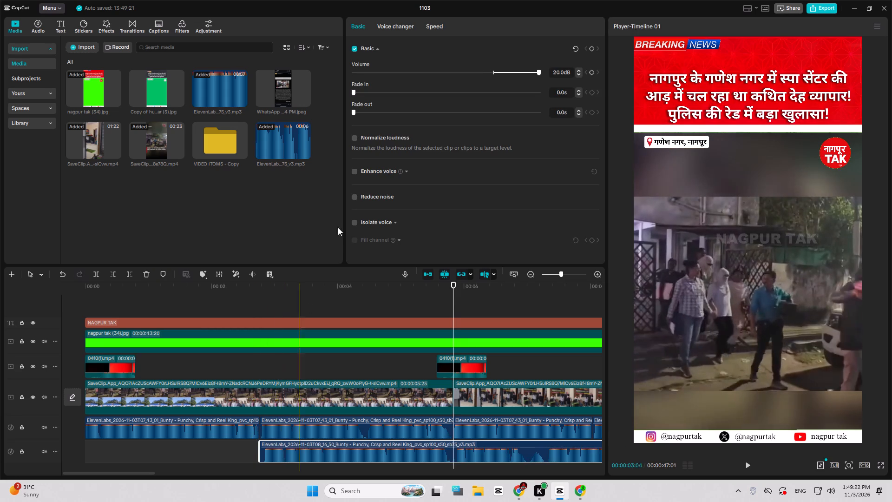
Set the new voice-over clip's speed to 1.15x.
{"action": "left_click", "coordinate": [430, 25]}
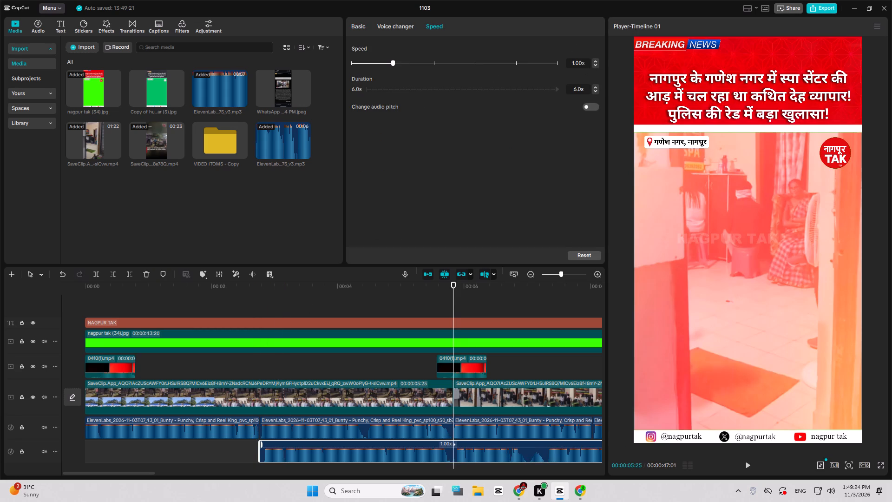
{"action": "left_click_drag", "start_coordinate": [577, 63], "coordinate": [586, 60]}
{"action": "key", "text": "1"}
{"action": "key", "text": "5"}
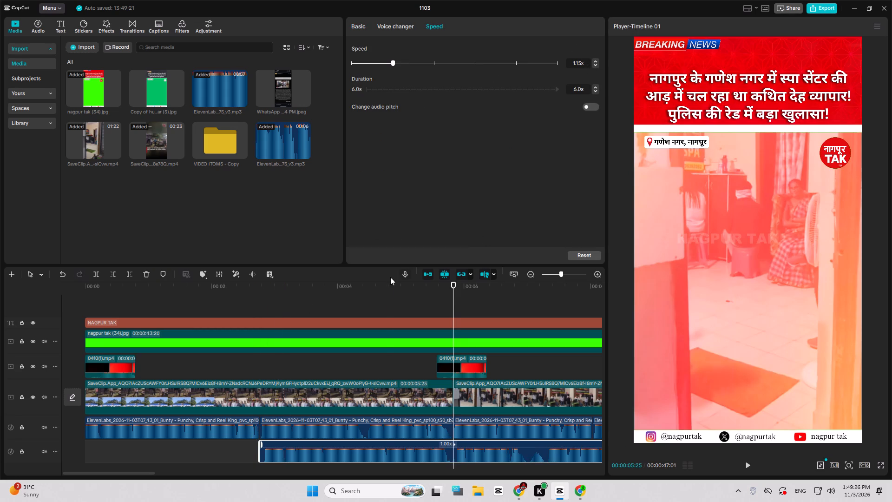
{"action": "left_click", "coordinate": [386, 286]}
Listen to the overlapping voice-overs at a few points, then move the new clip to the start of the timeline.
{"action": "key", "text": "space"}
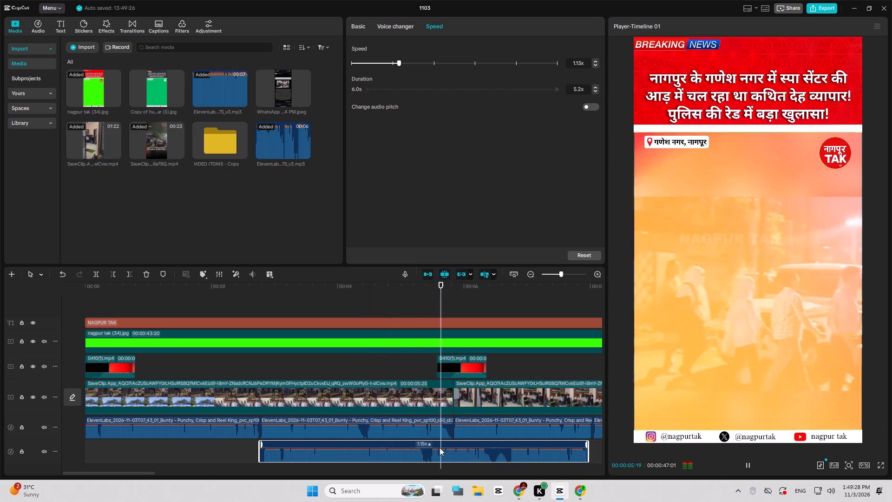
{"action": "key", "text": "space"}
{"action": "key", "text": "space"}
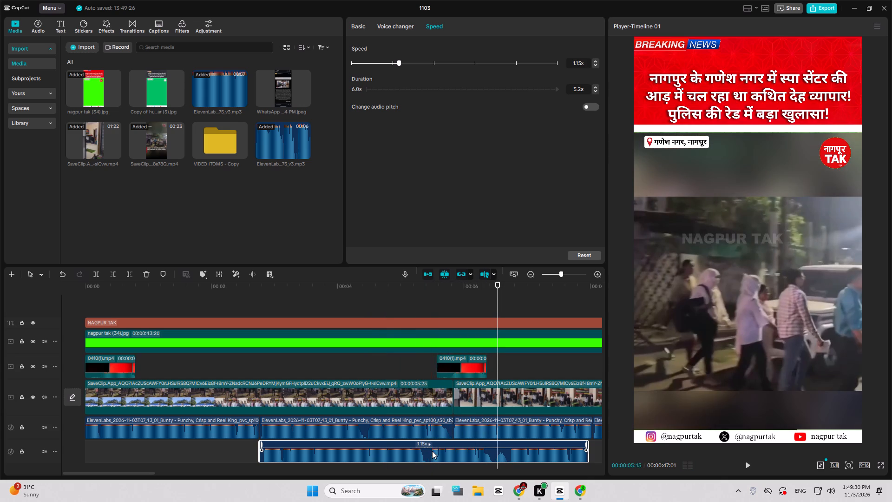
{"action": "key", "text": "space"}
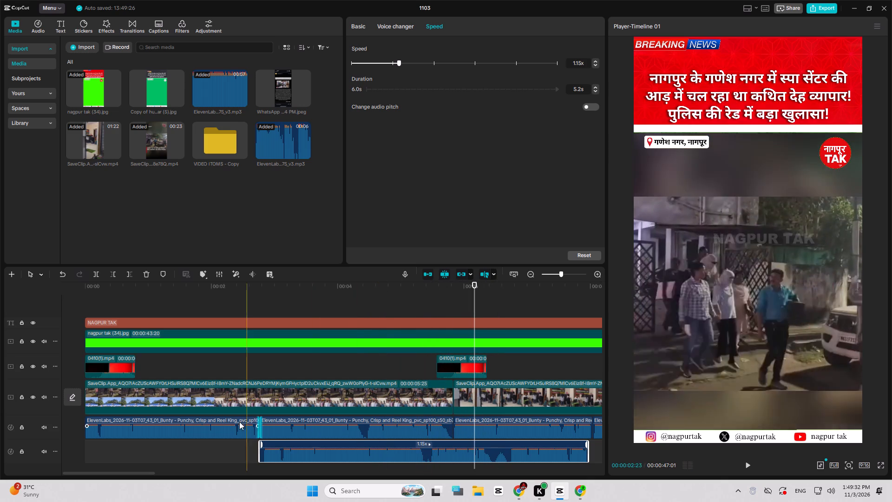
{"action": "key", "text": "space"}
{"action": "key", "text": "space"}
{"action": "left_click_drag", "start_coordinate": [290, 443], "coordinate": [214, 439]}
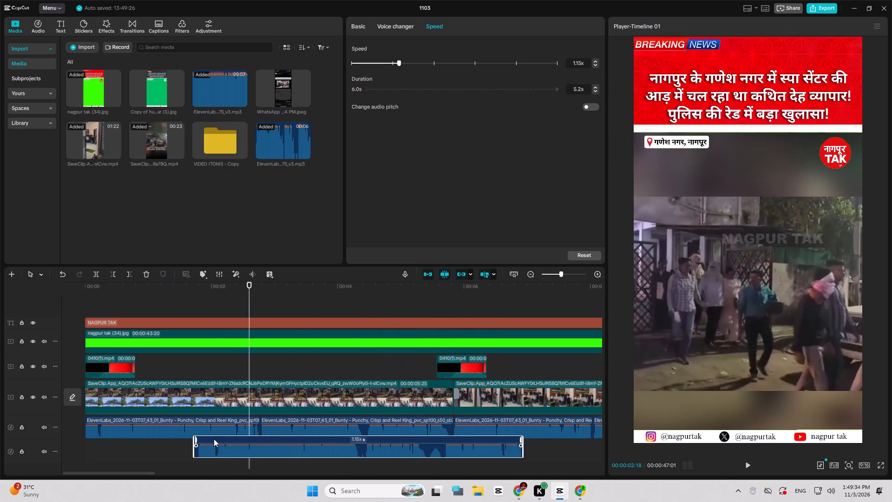
{"action": "left_click_drag", "start_coordinate": [214, 439], "coordinate": [100, 439]}
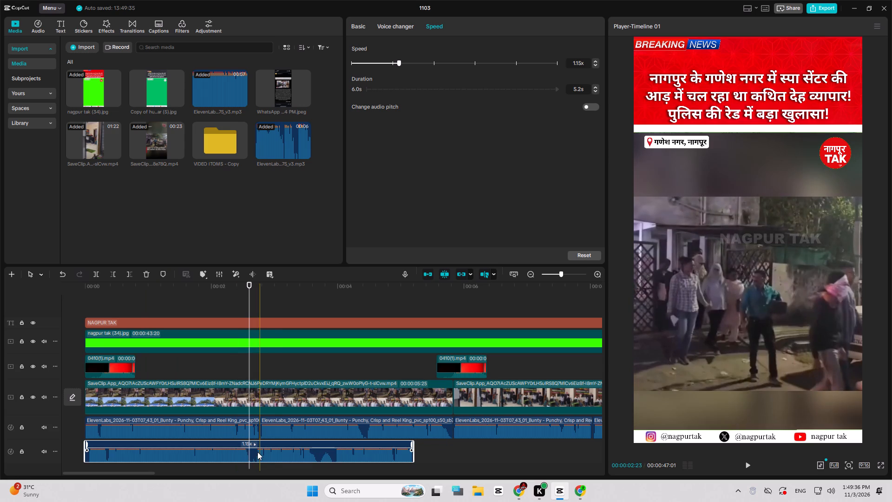
Mute the original voice-over track, locate the needed phrase by ear and trim off the new clip's first 2.9 seconds or so.
{"action": "key", "text": "space"}
{"action": "key", "text": "space"}
{"action": "scroll", "coordinate": [268, 457], "scroll_direction": "up", "scroll_amount": 19, "text": "ctrl"}
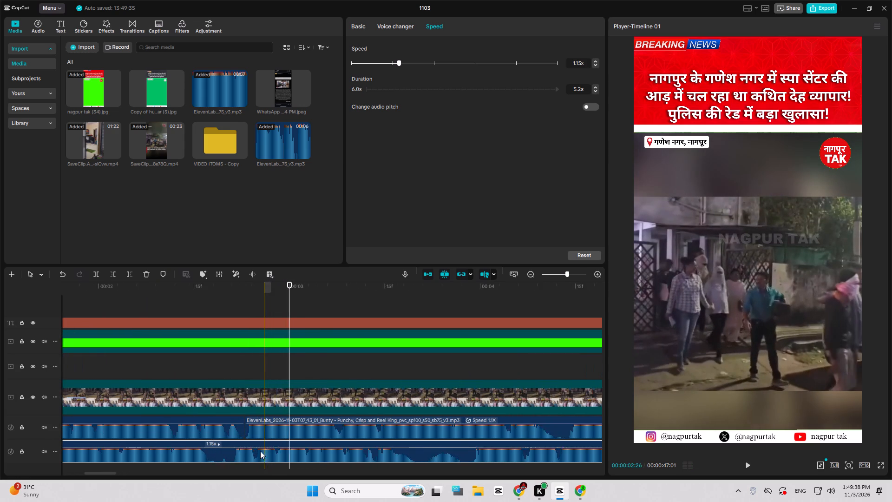
{"action": "left_click", "coordinate": [45, 429]}
{"action": "key", "text": "space"}
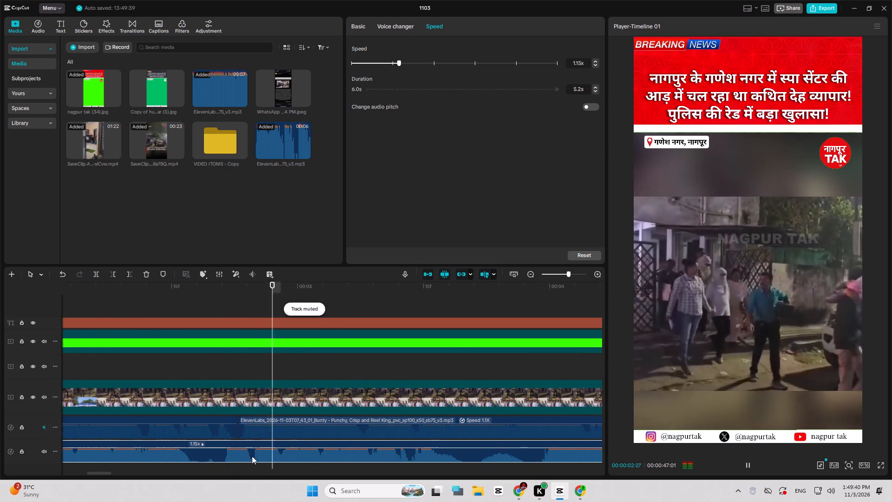
{"action": "key", "text": "space"}
{"action": "key", "text": "space"}
{"action": "key", "text": "space"}
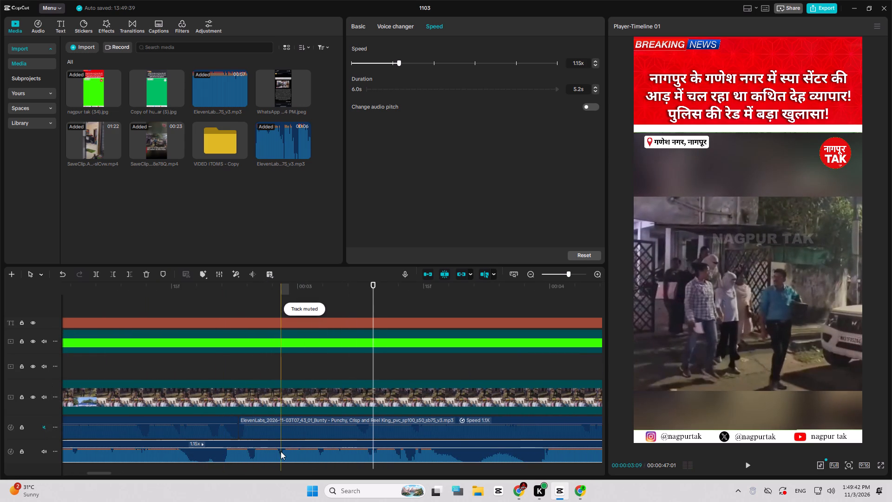
{"action": "key", "text": "space"}
{"action": "key", "text": "space"}
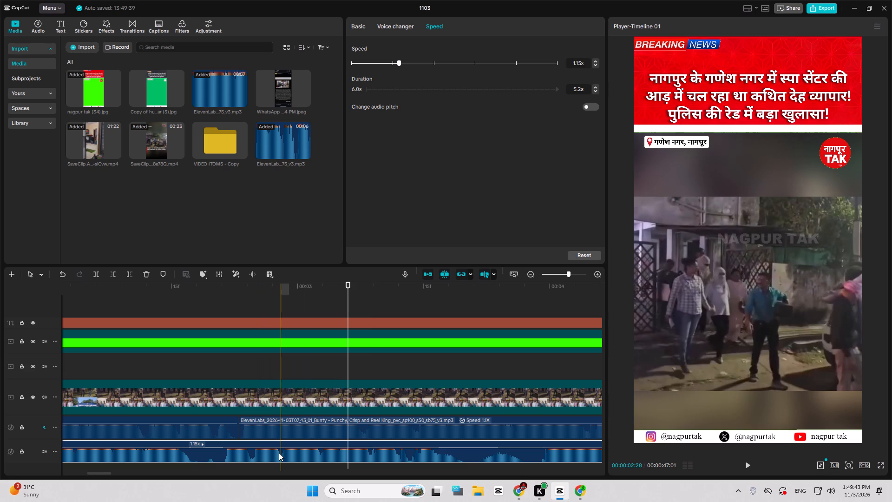
{"action": "key", "text": "q"}
Align the trimmed new clip with the start of the original's second piece and split it after its opening phrase, at about 3.5 seconds.
{"action": "left_click_drag", "start_coordinate": [290, 453], "coordinate": [262, 448]}
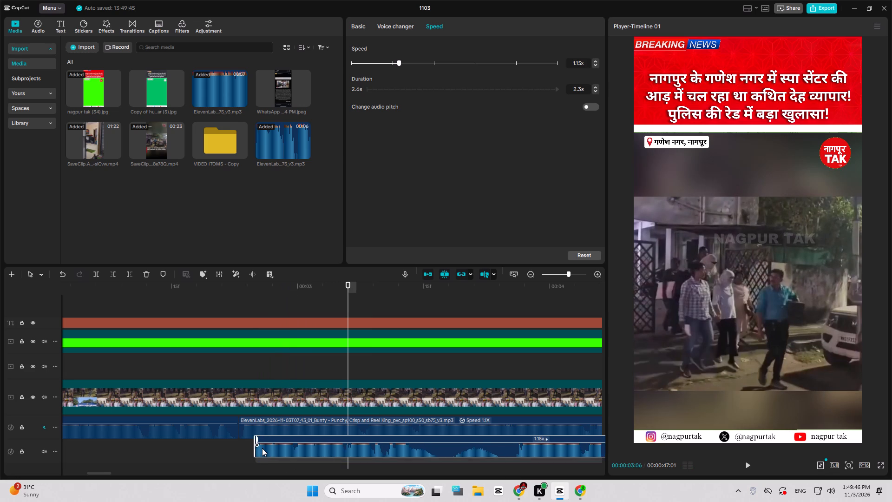
{"action": "left_click_drag", "start_coordinate": [262, 448], "coordinate": [250, 452]}
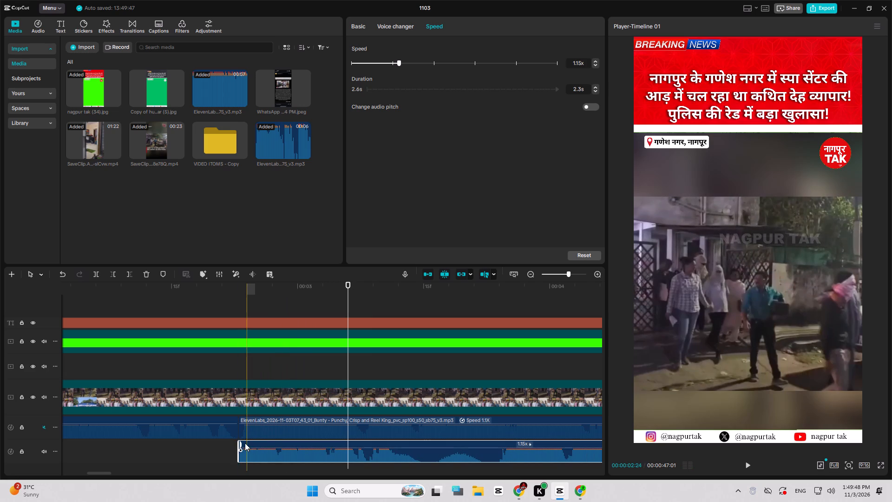
{"action": "key", "text": "space"}
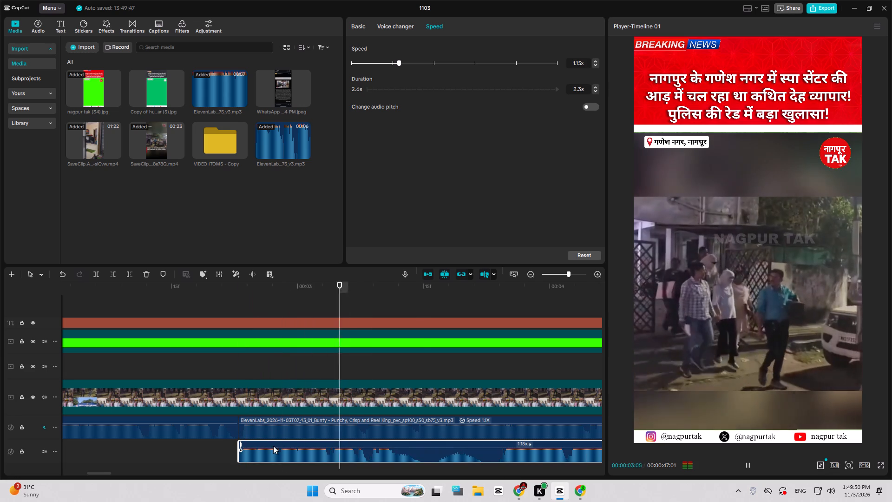
{"action": "key", "text": "space"}
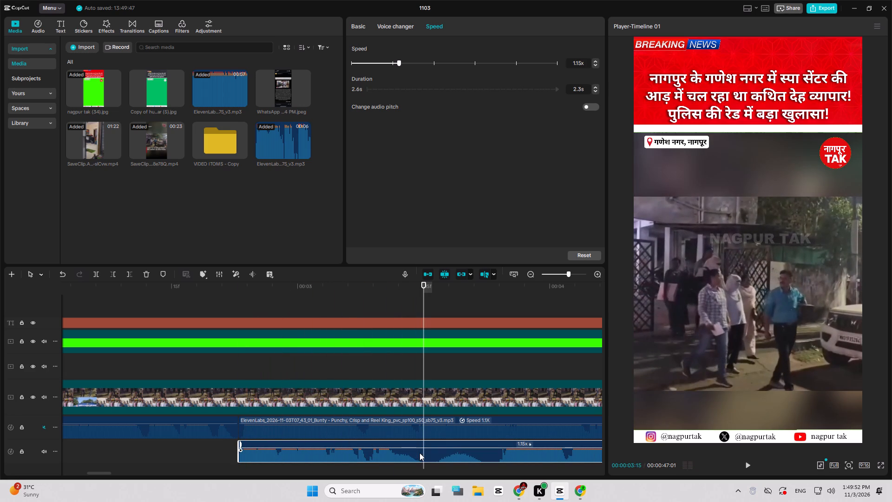
{"action": "key", "text": "ctrl+b"}
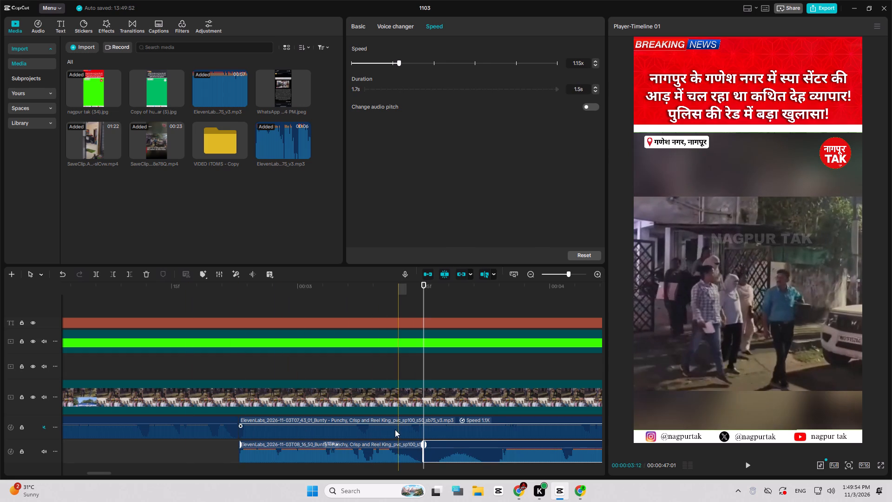
Unmute the original voice-over track, mute the new one and listen to the original's second piece up to about 4.5 seconds.
{"action": "left_click", "coordinate": [395, 429]}
{"action": "left_click", "coordinate": [46, 428]}
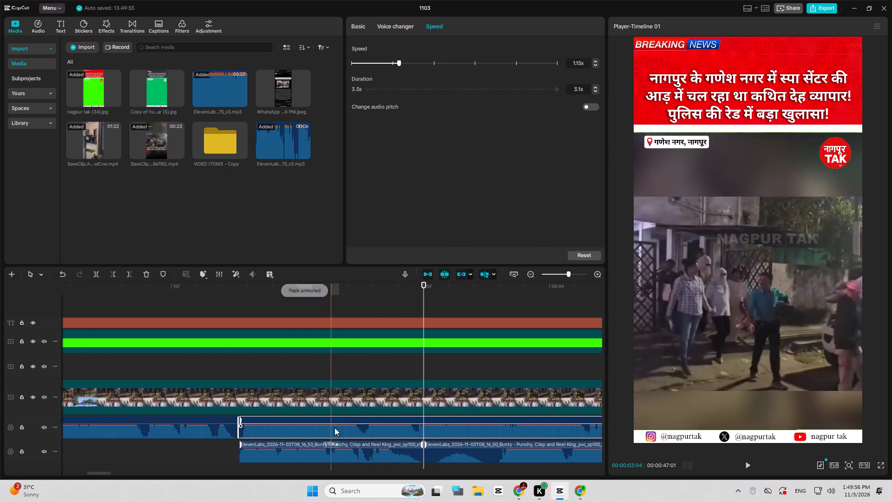
{"action": "key", "text": "space"}
{"action": "key", "text": "space"}
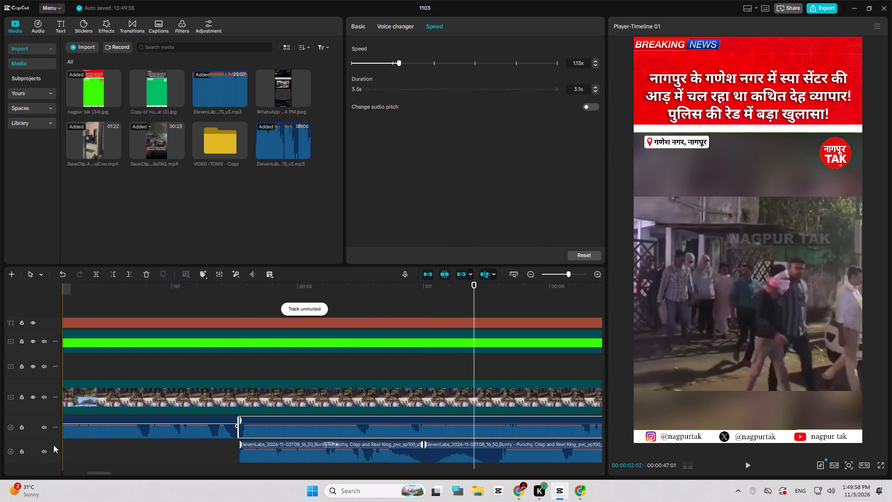
{"action": "left_click", "coordinate": [45, 448]}
{"action": "key", "text": "space"}
{"action": "left_click_drag", "start_coordinate": [247, 422], "coordinate": [250, 422]}
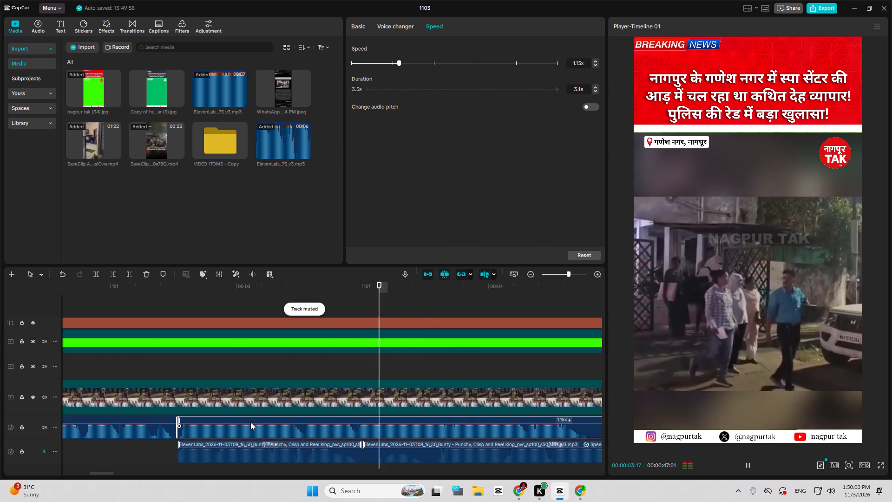
{"action": "left_click_drag", "start_coordinate": [250, 422], "coordinate": [253, 421]}
{"action": "key", "text": "space"}
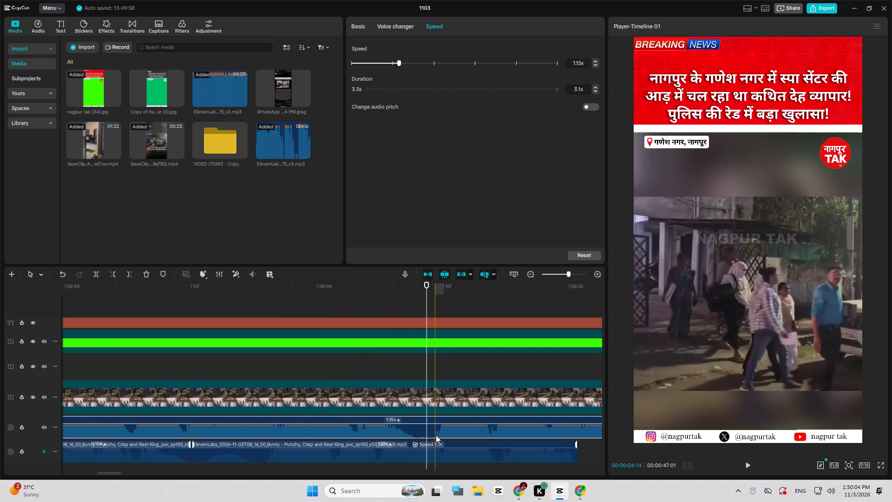
Unmute the new voice-over track and delete the original voice-over's second piece.
{"action": "scroll", "coordinate": [435, 435], "scroll_direction": "down", "scroll_amount": 15, "text": "ctrl"}
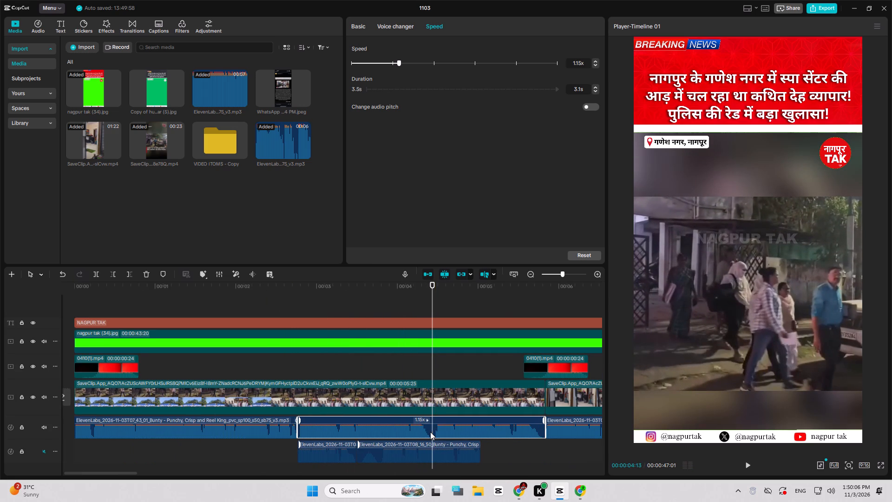
{"action": "left_click", "coordinate": [430, 431]}
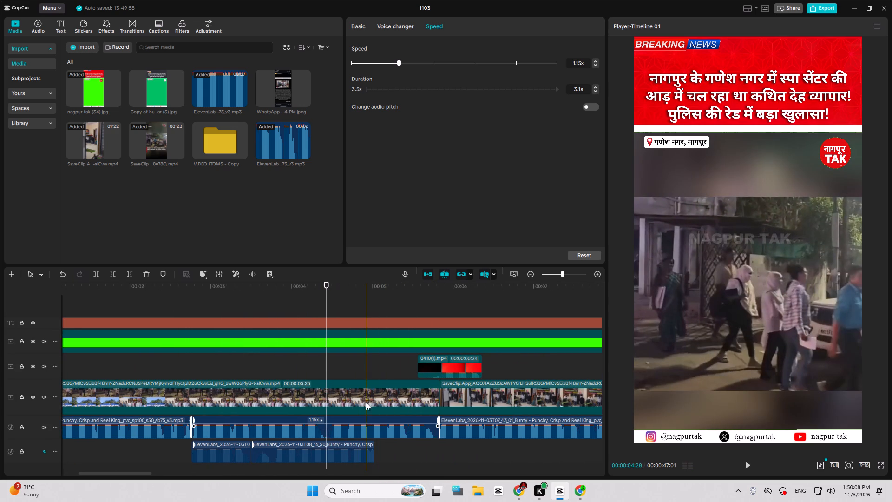
{"action": "left_click", "coordinate": [337, 456]}
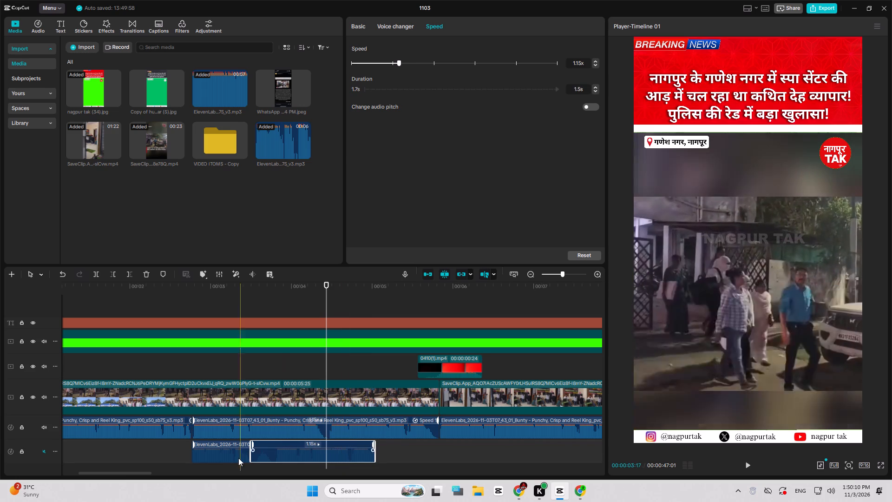
{"action": "left_click", "coordinate": [241, 454]}
{"action": "left_click", "coordinate": [408, 450]}
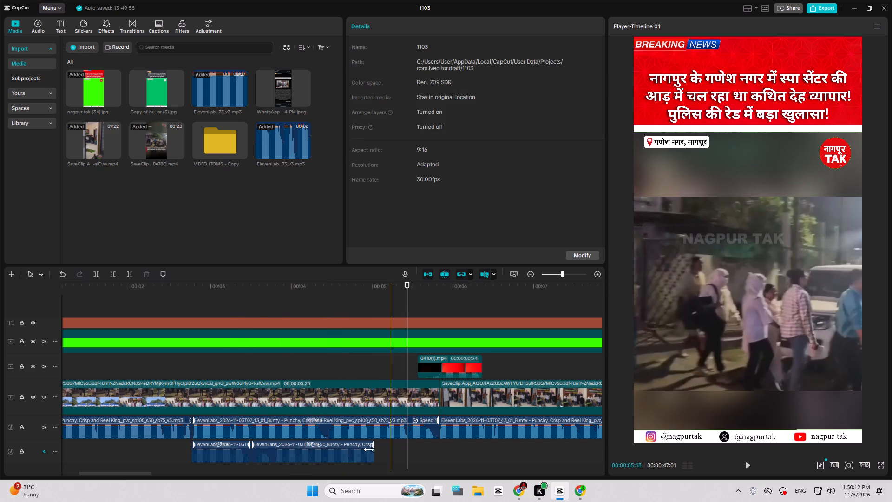
{"action": "left_click", "coordinate": [306, 451]}
{"action": "left_click", "coordinate": [45, 447]}
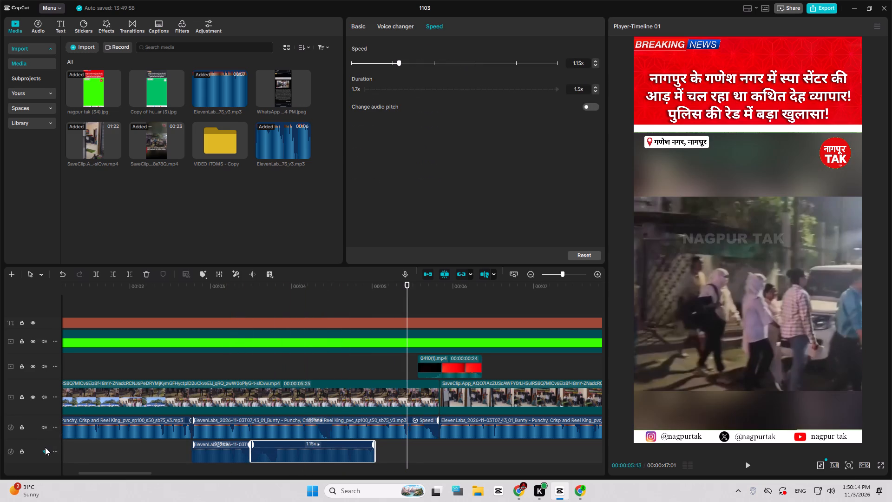
{"action": "left_click", "coordinate": [46, 451]}
{"action": "left_click", "coordinate": [208, 431]}
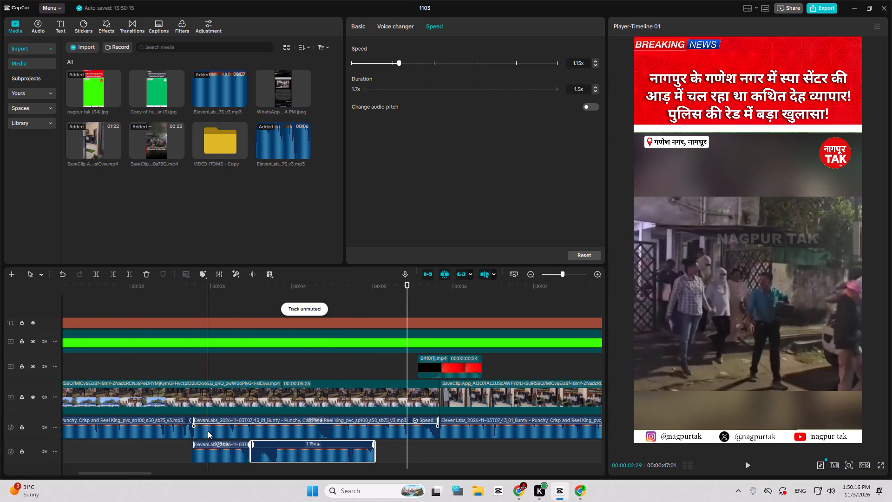
{"action": "key", "text": "Delete"}
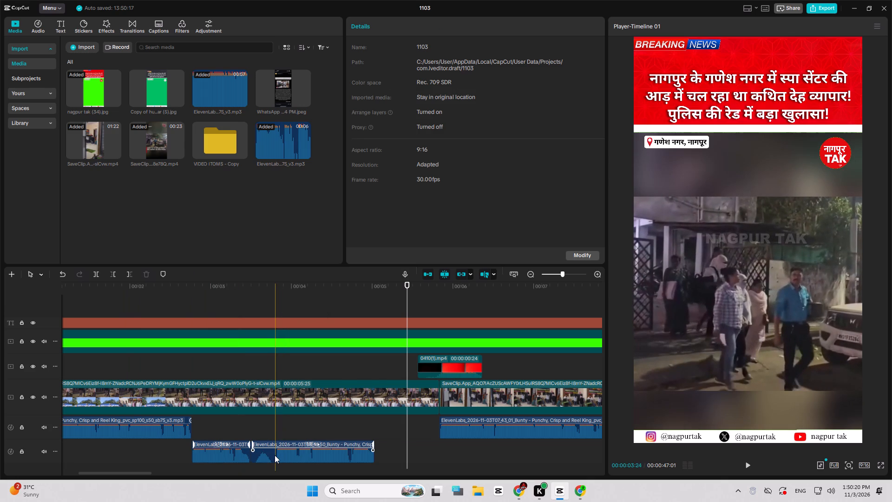
Trim the start of the new recording's second piece at about 3.8 seconds, butt it against the first piece and play it.
{"action": "key", "text": "q"}
{"action": "key", "text": "ctrl+z"}
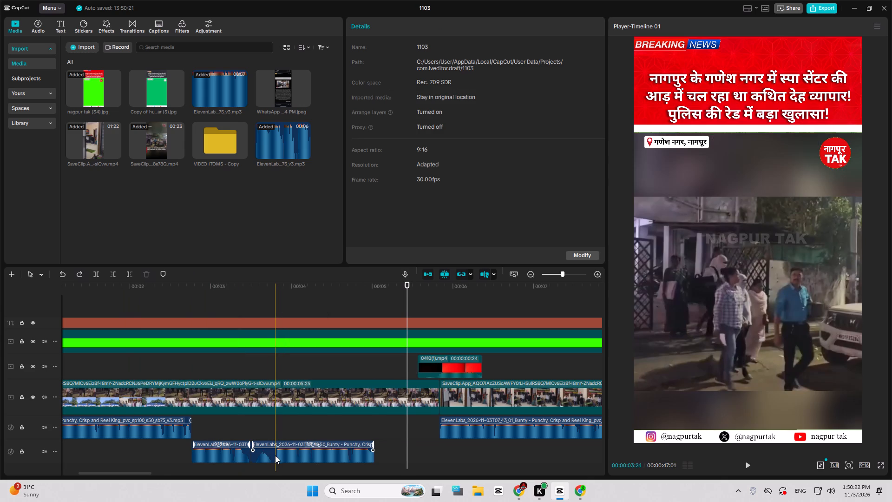
{"action": "left_click", "coordinate": [275, 456]}
{"action": "key", "text": "q"}
{"action": "left_click_drag", "start_coordinate": [291, 455], "coordinate": [265, 455]}
{"action": "key", "text": "space"}
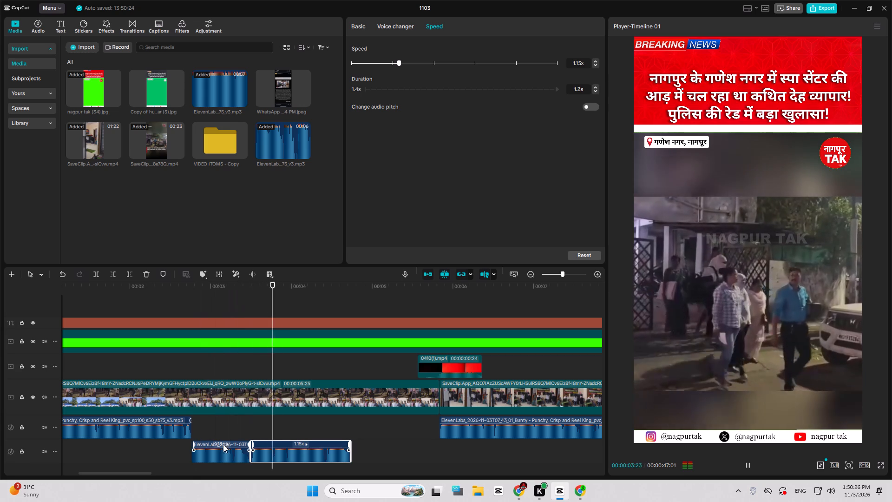
{"action": "scroll", "coordinate": [236, 447], "scroll_direction": "up", "scroll_amount": 4, "text": "ctrl"}
{"action": "key", "text": "space"}
Move both new voice-over pieces into the gap on the original voice-over track and play them back.
{"action": "left_click_drag", "start_coordinate": [270, 421], "coordinate": [195, 438]}
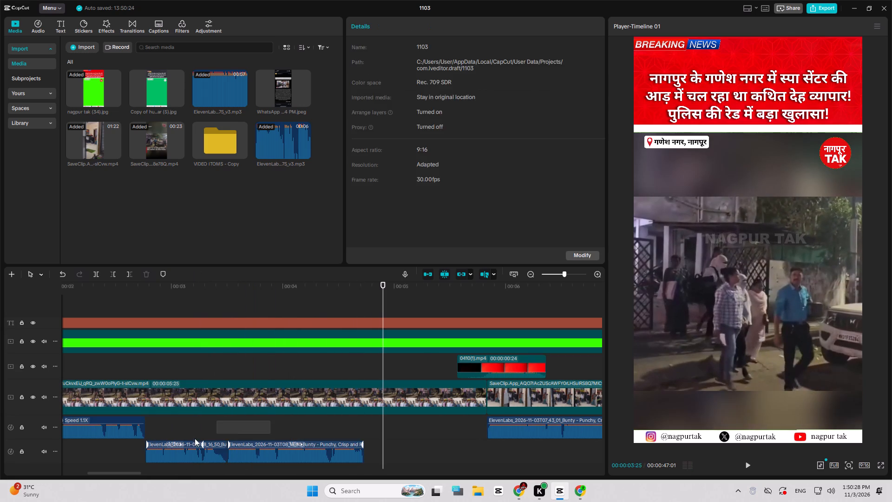
{"action": "left_click_drag", "start_coordinate": [195, 438], "coordinate": [186, 448]}
{"action": "left_click_drag", "start_coordinate": [205, 456], "coordinate": [207, 436]}
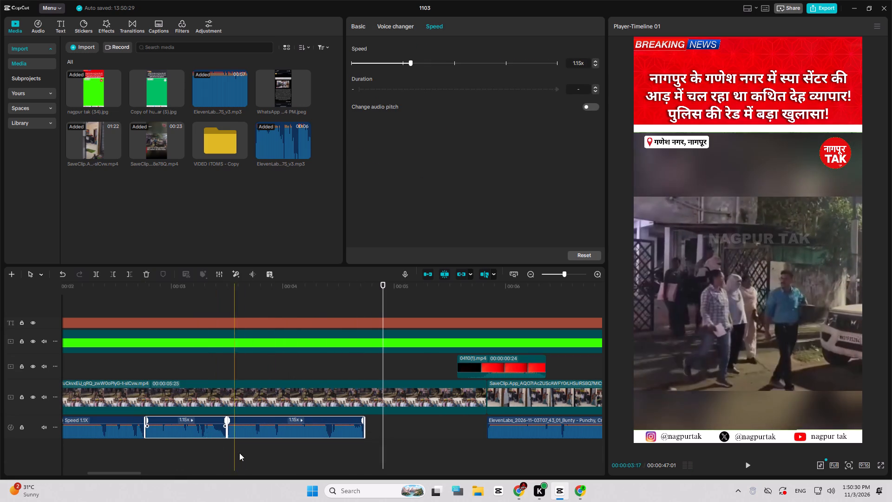
{"action": "left_click", "coordinate": [240, 453]}
{"action": "key", "text": "space"}
{"action": "scroll", "coordinate": [134, 418], "scroll_direction": "down", "scroll_amount": 6, "text": "ctrl"}
{"action": "key", "text": "space"}
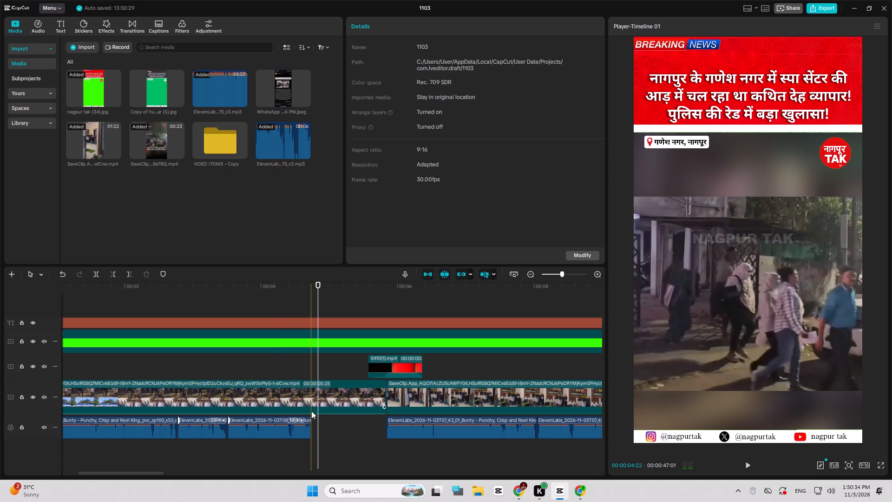
Trim the end of the first main video clip to the end of the new voice-over, at about 4.7 seconds.
{"action": "left_click", "coordinate": [311, 411]}
{"action": "key", "text": "w"}
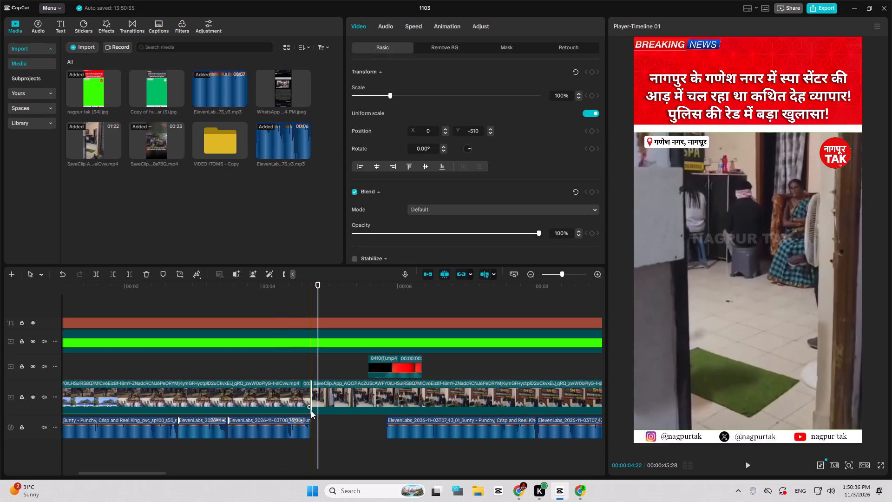
Move all the remaining original voice-over pieces earlier together so they start right where the new voice-over ends.
{"action": "scroll", "coordinate": [311, 410], "scroll_direction": "down", "scroll_amount": 20, "text": "ctrl"}
{"action": "scroll", "coordinate": [311, 410], "scroll_direction": "down", "scroll_amount": 4, "text": "ctrl"}
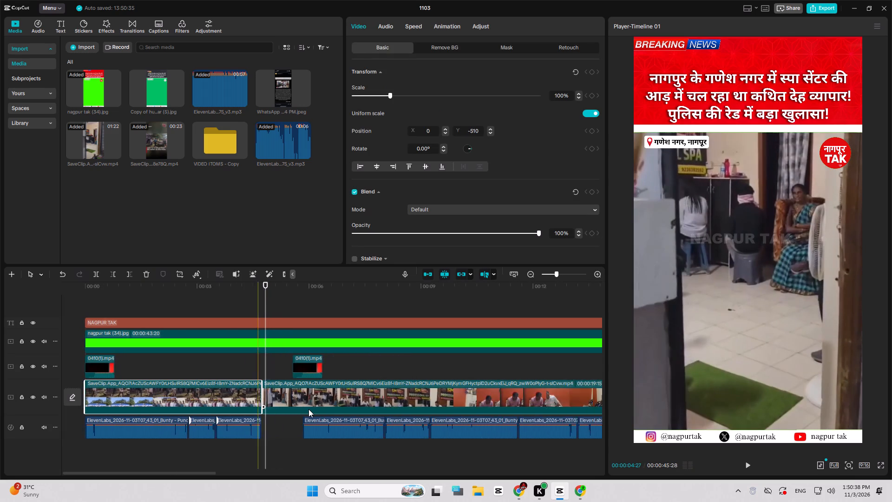
{"action": "scroll", "coordinate": [308, 409], "scroll_direction": "down", "scroll_amount": 18, "text": "ctrl"}
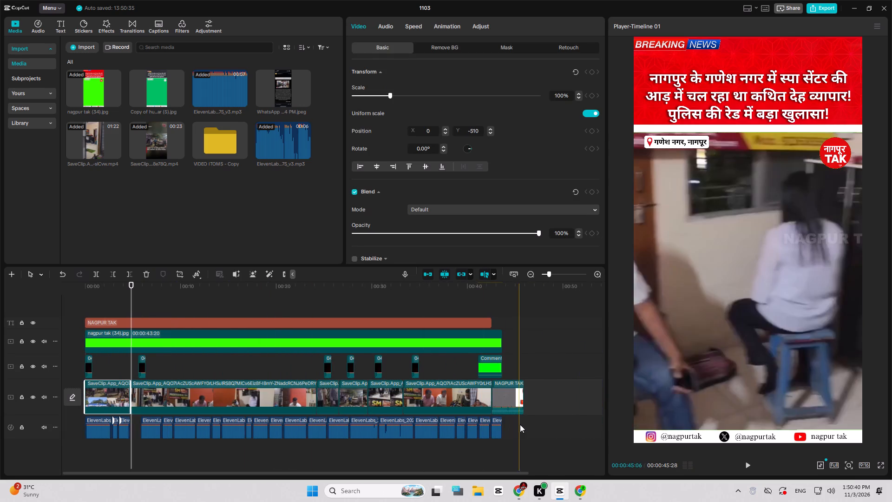
{"action": "left_click_drag", "start_coordinate": [520, 424], "coordinate": [157, 431]}
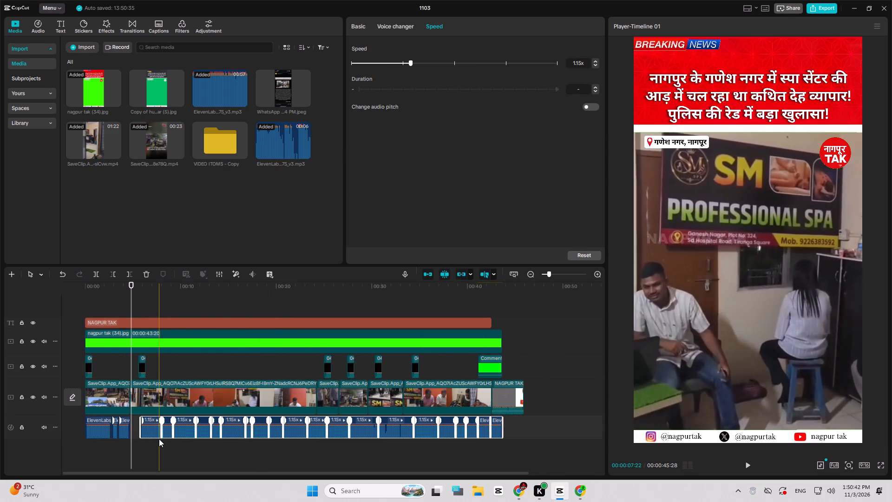
{"action": "left_click_drag", "start_coordinate": [155, 433], "coordinate": [146, 433]}
{"action": "scroll", "coordinate": [148, 433], "scroll_direction": "up", "scroll_amount": 3, "text": "ctrl"}
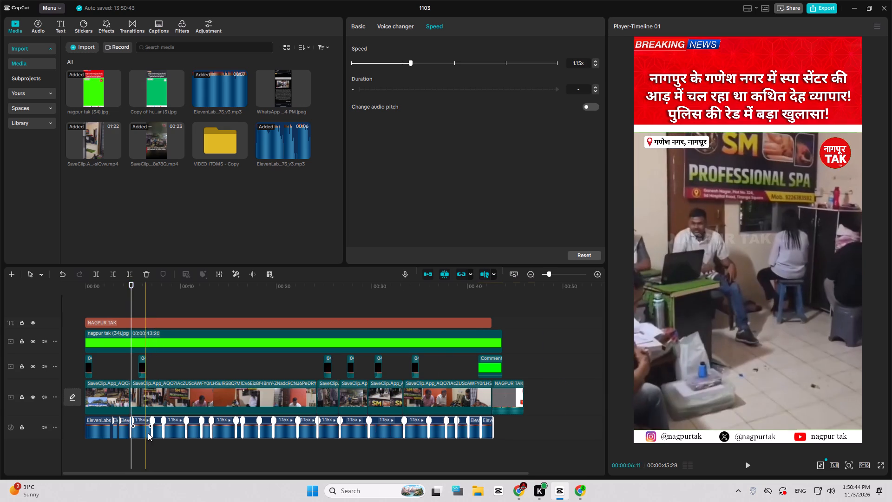
{"action": "scroll", "coordinate": [148, 433], "scroll_direction": "up", "scroll_amount": 19, "text": "ctrl"}
{"action": "left_click", "coordinate": [149, 427]}
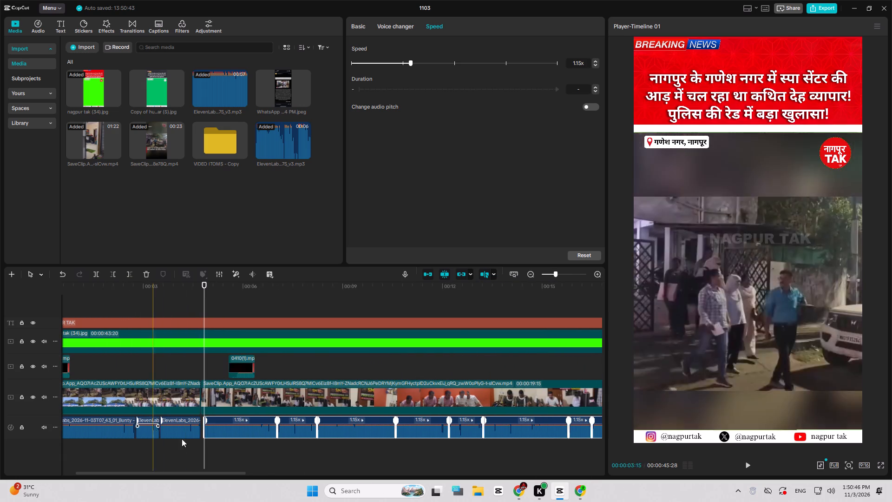
{"action": "left_click_drag", "start_coordinate": [227, 425], "coordinate": [222, 428]}
Move the second 0410(1).mp4 transition overlay over the new cut between the first two video clips and play it.
{"action": "scroll", "coordinate": [210, 426], "scroll_direction": "up", "scroll_amount": 6, "text": "ctrl"}
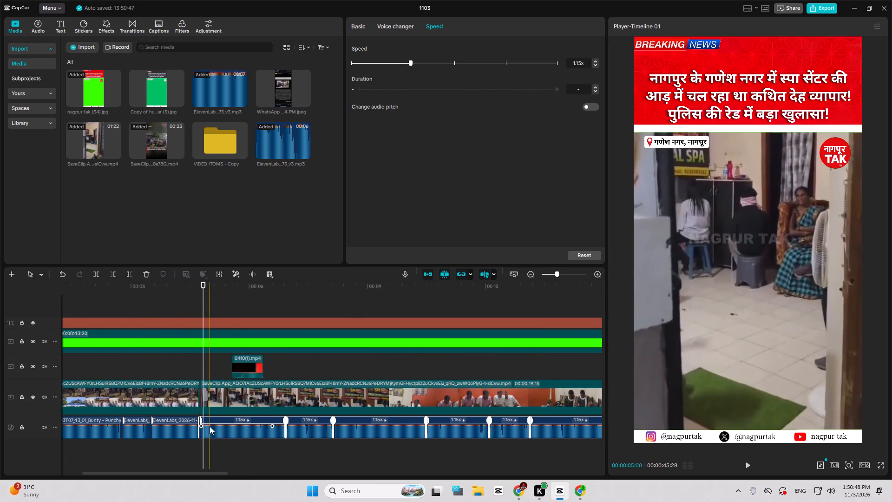
{"action": "scroll", "coordinate": [210, 426], "scroll_direction": "up", "scroll_amount": 2, "text": "ctrl"}
{"action": "left_click", "coordinate": [229, 363]}
{"action": "left_click_drag", "start_coordinate": [246, 363], "coordinate": [193, 368]}
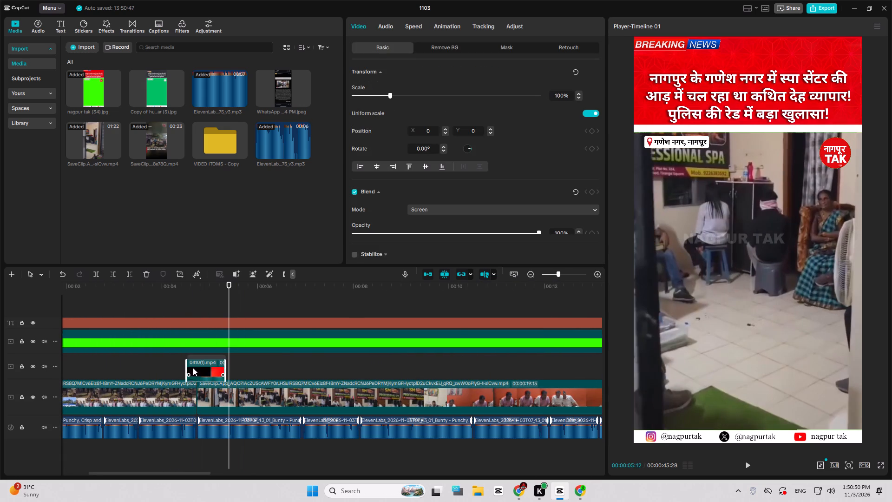
{"action": "left_click_drag", "start_coordinate": [193, 368], "coordinate": [192, 368]}
{"action": "key", "text": "space"}
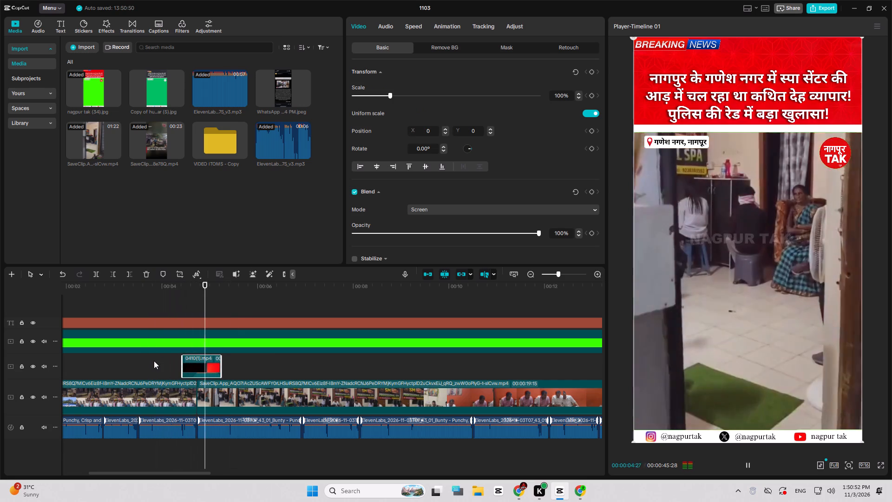
Move the four remaining 0410(1).mp4 transition overlays earlier so each one straddles its video cut again.
{"action": "left_click_drag", "start_coordinate": [209, 370], "coordinate": [276, 371]}
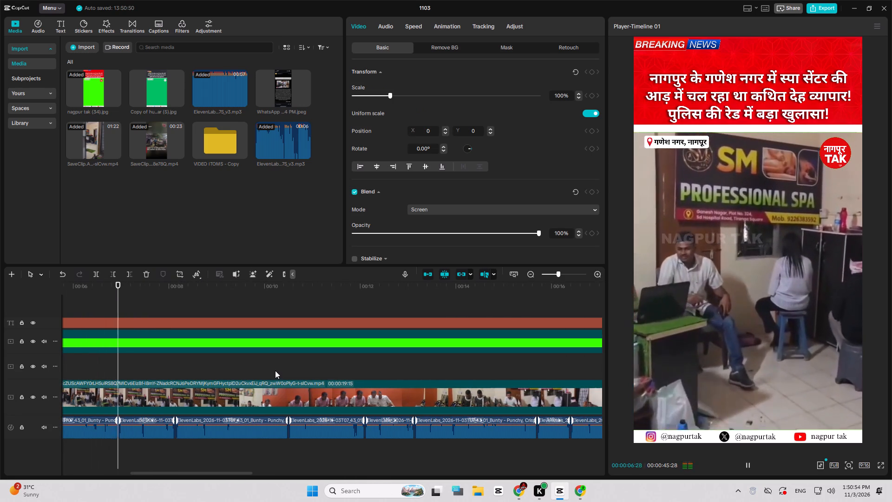
{"action": "scroll", "coordinate": [275, 370], "scroll_direction": "down", "scroll_amount": 12, "text": "ctrl"}
{"action": "left_click_drag", "start_coordinate": [275, 369], "coordinate": [319, 368]}
{"action": "key", "text": "space"}
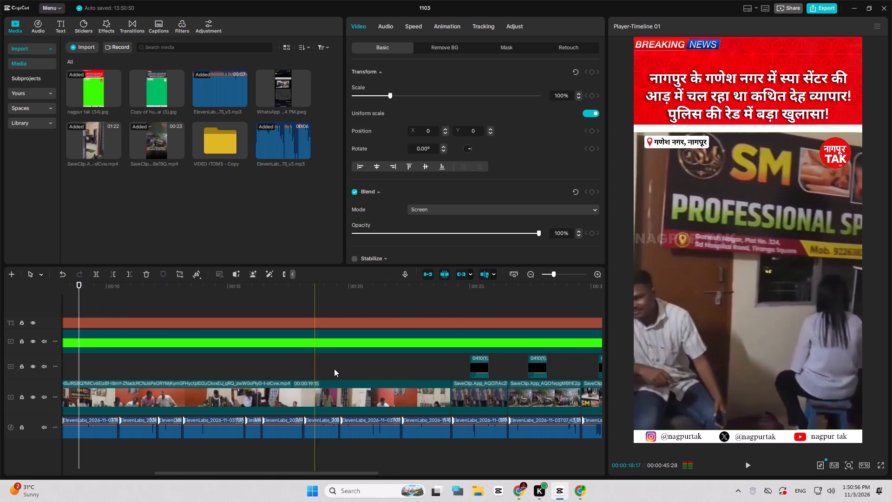
{"action": "left_click_drag", "start_coordinate": [475, 367], "coordinate": [449, 367]}
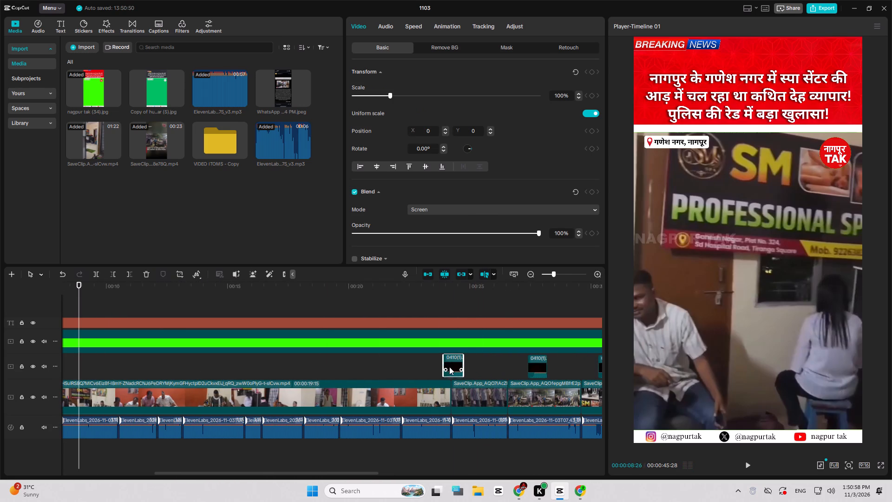
{"action": "left_click_drag", "start_coordinate": [449, 367], "coordinate": [449, 366]}
{"action": "left_click_drag", "start_coordinate": [535, 366], "coordinate": [506, 364]}
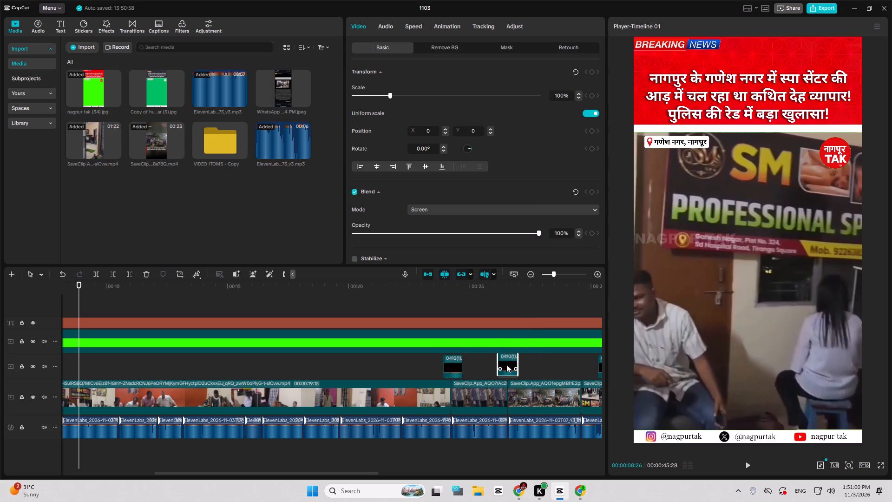
{"action": "left_click_drag", "start_coordinate": [506, 364], "coordinate": [508, 364]}
{"action": "left_click", "coordinate": [492, 359]}
{"action": "left_click_drag", "start_coordinate": [444, 363], "coordinate": [417, 364]}
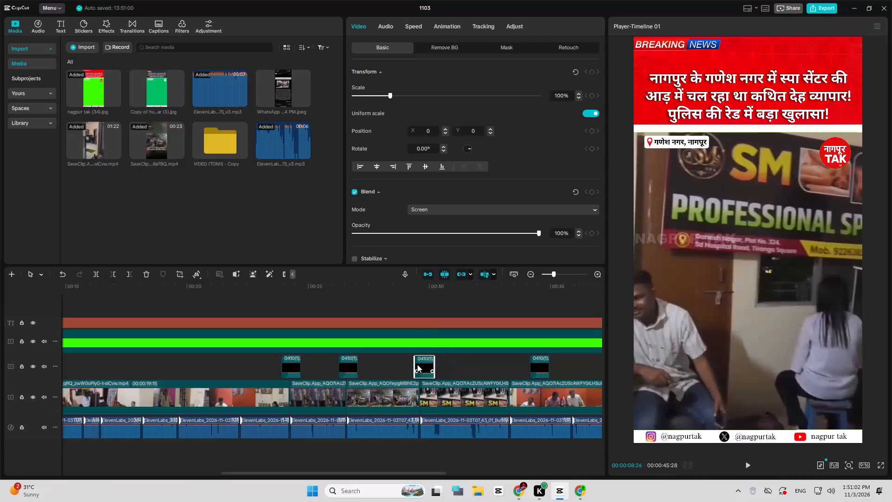
{"action": "left_click_drag", "start_coordinate": [417, 364], "coordinate": [419, 364]}
{"action": "left_click_drag", "start_coordinate": [542, 364], "coordinate": [505, 364]}
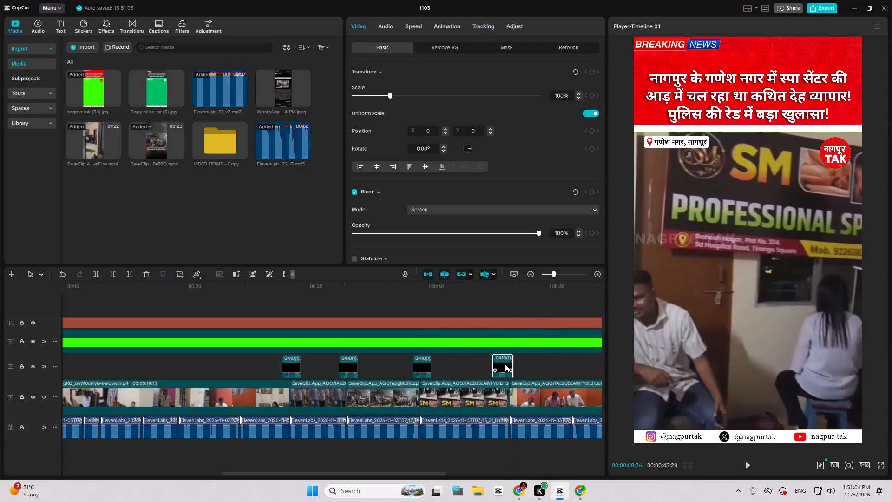
{"action": "left_click_drag", "start_coordinate": [505, 364], "coordinate": [513, 363]}
Play the video's ending, then crop a strip off the top of the Comment Button green-screen clip.
{"action": "left_click", "coordinate": [501, 364]}
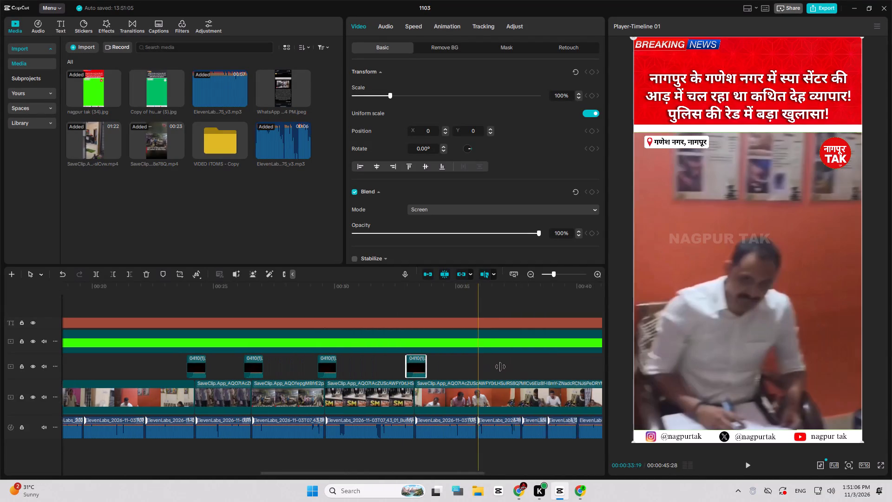
{"action": "key", "text": "space"}
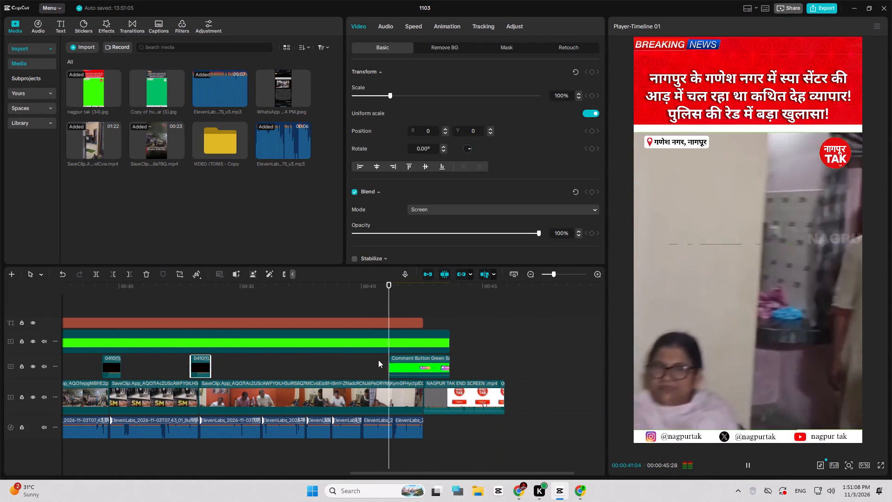
{"action": "key", "text": "space"}
{"action": "left_click", "coordinate": [415, 370]}
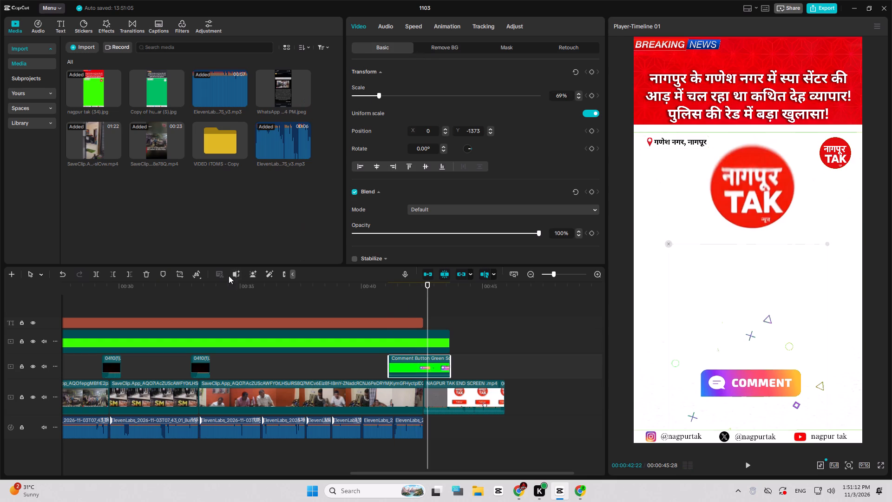
{"action": "left_click", "coordinate": [179, 276]}
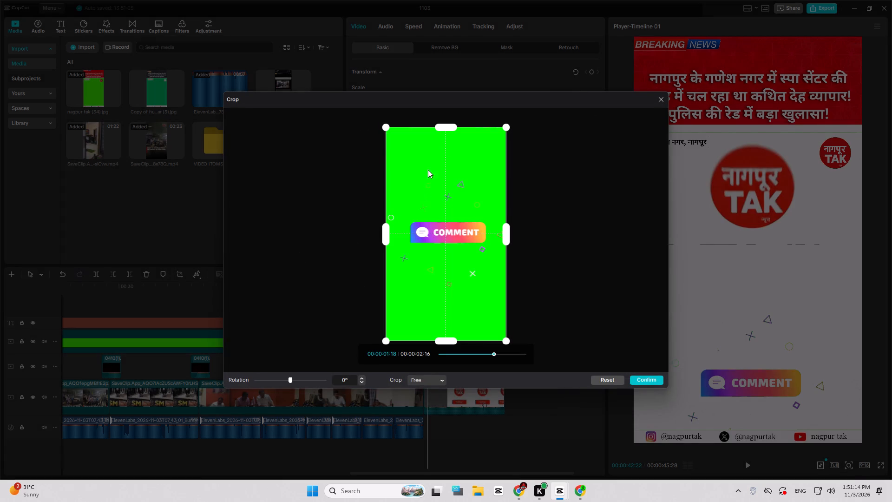
{"action": "left_click_drag", "start_coordinate": [447, 129], "coordinate": [446, 158]}
{"action": "left_click", "coordinate": [636, 377]}
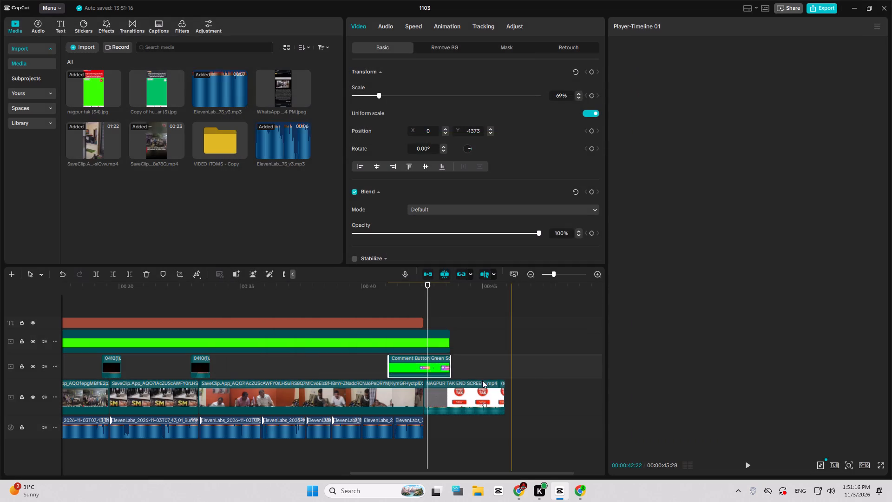
Trim the end of the nagpur tak (34).jpg frame overlay to where the end screen starts, at about 42.6 seconds.
{"action": "left_click", "coordinate": [424, 345]}
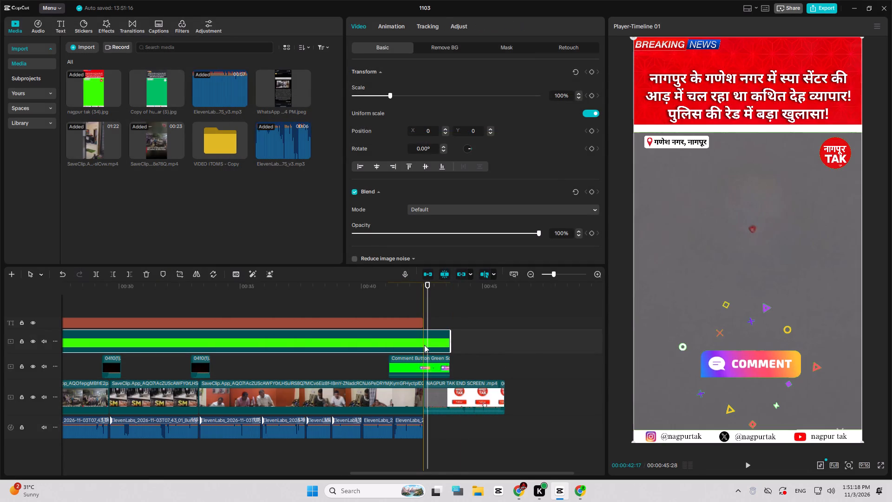
{"action": "key", "text": "w"}
Move the Comment Button clip earlier so it ends where the end screen starts.
{"action": "left_click_drag", "start_coordinate": [434, 368], "coordinate": [411, 368]}
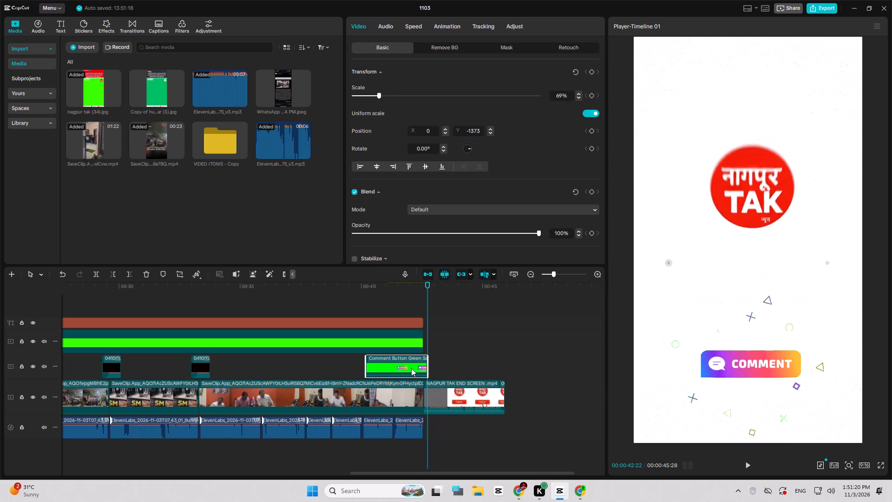
{"action": "left_click_drag", "start_coordinate": [411, 368], "coordinate": [407, 366]}
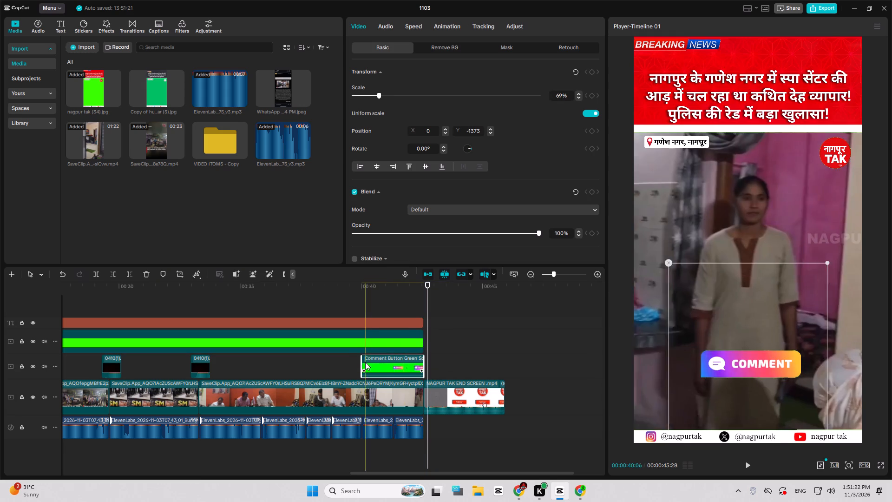
Play the closing section with the Comment Button animation and inspect the end of the NAGPUR TAK text overlay.
{"action": "key", "text": "space"}
{"action": "scroll", "coordinate": [361, 361], "scroll_direction": "down", "scroll_amount": 5, "text": "ctrl"}
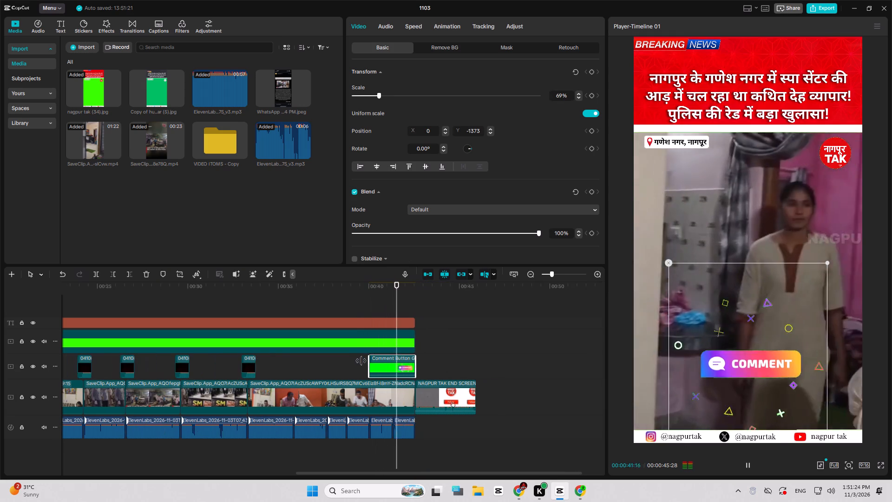
{"action": "left_click", "coordinate": [377, 317]}
{"action": "key", "text": "space"}
{"action": "left_click", "coordinate": [377, 322]}
{"action": "left_click_drag", "start_coordinate": [367, 322], "coordinate": [512, 327]}
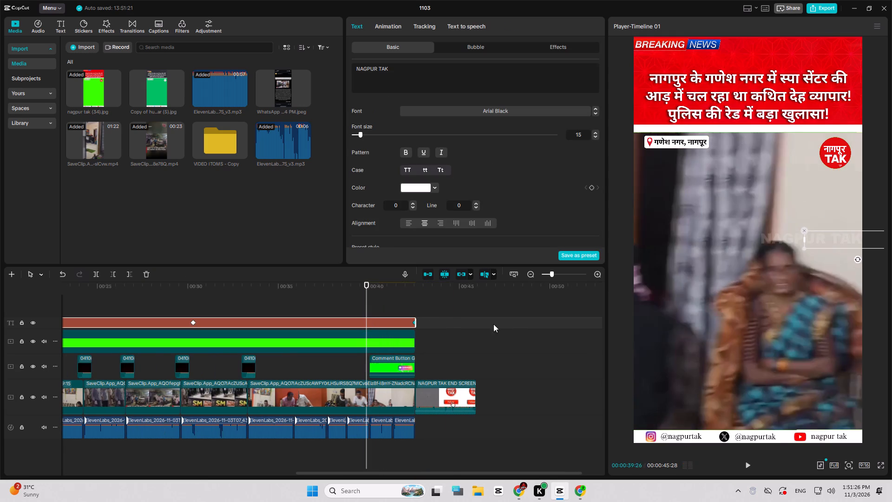
Play the video from the start, checking the replaced opening voice-over cuts, the transitions and the run into the end screen.
{"action": "left_click_drag", "start_coordinate": [390, 290], "coordinate": [0, 297]}
{"action": "key", "text": "space"}
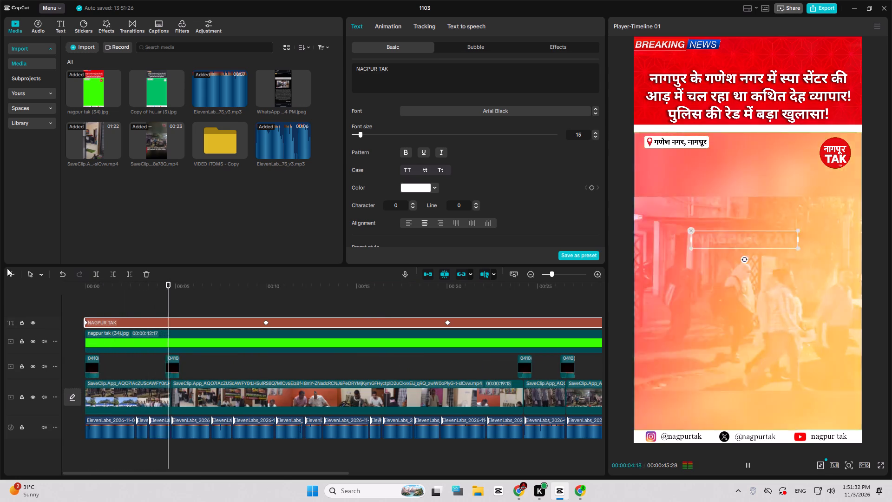
{"action": "key", "text": "space"}
{"action": "scroll", "coordinate": [111, 361], "scroll_direction": "up", "scroll_amount": 19, "text": "ctrl"}
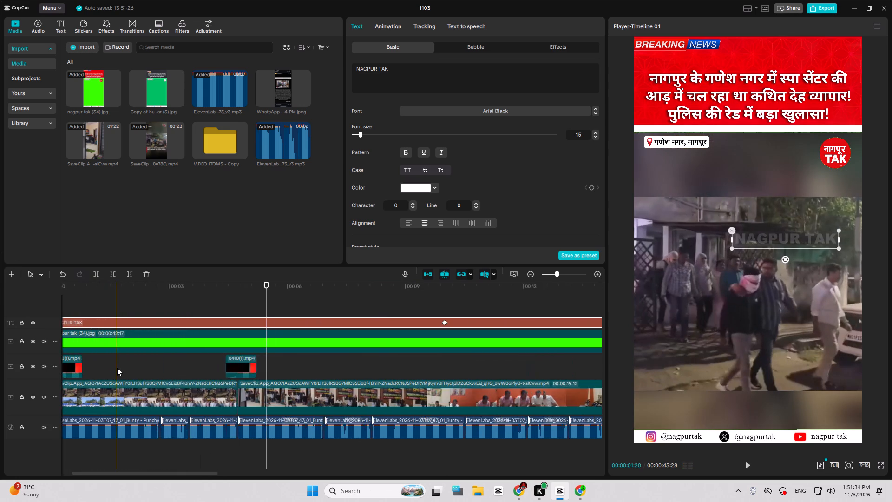
{"action": "scroll", "coordinate": [117, 368], "scroll_direction": "up", "scroll_amount": 19, "text": "ctrl"}
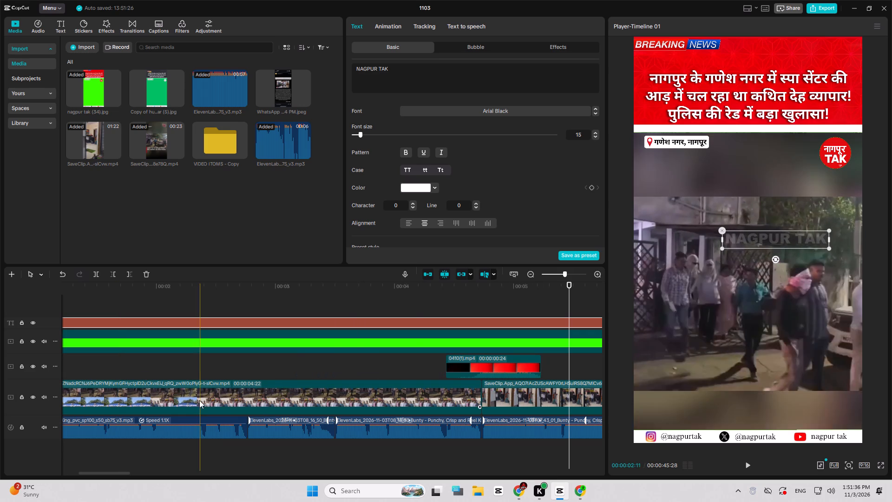
{"action": "key", "text": "space"}
{"action": "key", "text": "space"}
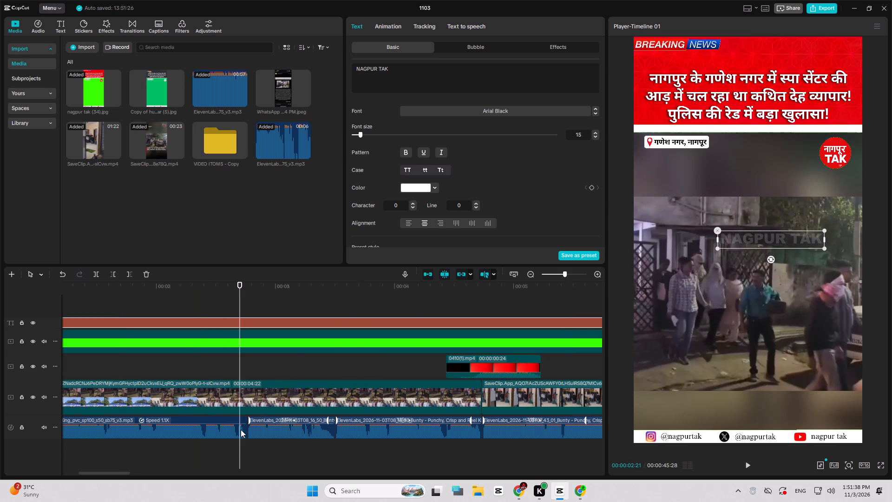
{"action": "key", "text": "space"}
{"action": "scroll", "coordinate": [241, 433], "scroll_direction": "down", "scroll_amount": 19, "text": "ctrl"}
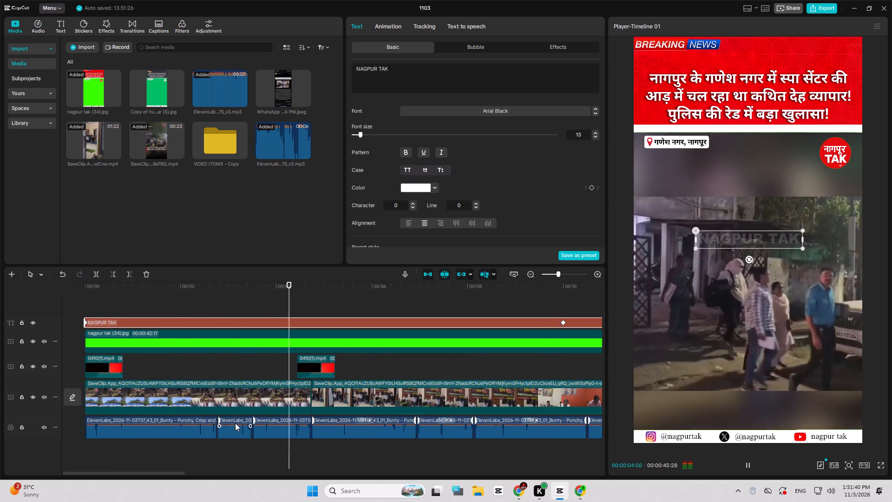
{"action": "scroll", "coordinate": [235, 423], "scroll_direction": "down", "scroll_amount": 20, "text": "ctrl"}
{"action": "scroll", "coordinate": [235, 423], "scroll_direction": "down", "scroll_amount": 15, "text": "ctrl"}
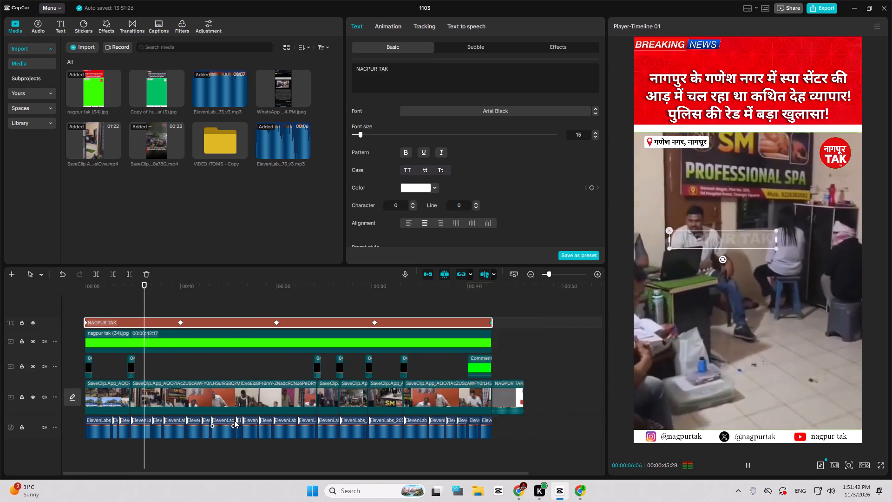
{"action": "scroll", "coordinate": [234, 420], "scroll_direction": "down", "scroll_amount": 1, "text": "ctrl"}
{"action": "key", "text": "space"}
{"action": "key", "text": "space"}
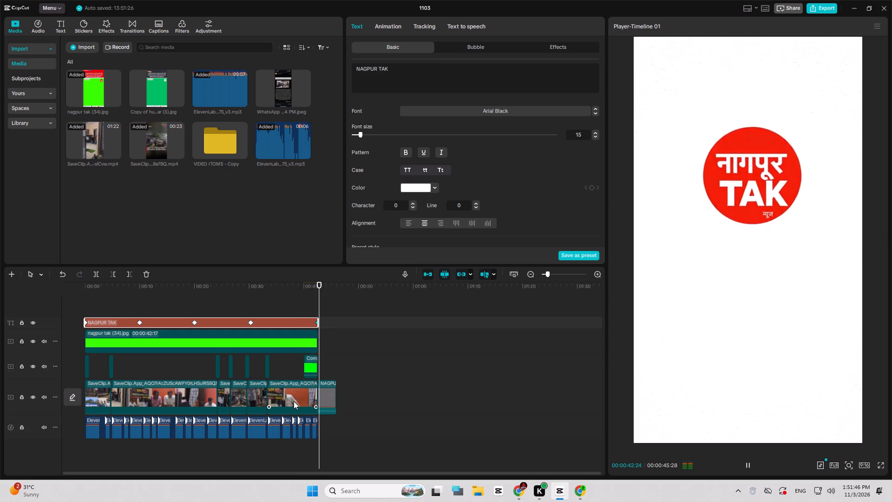
{"action": "key", "text": "space"}
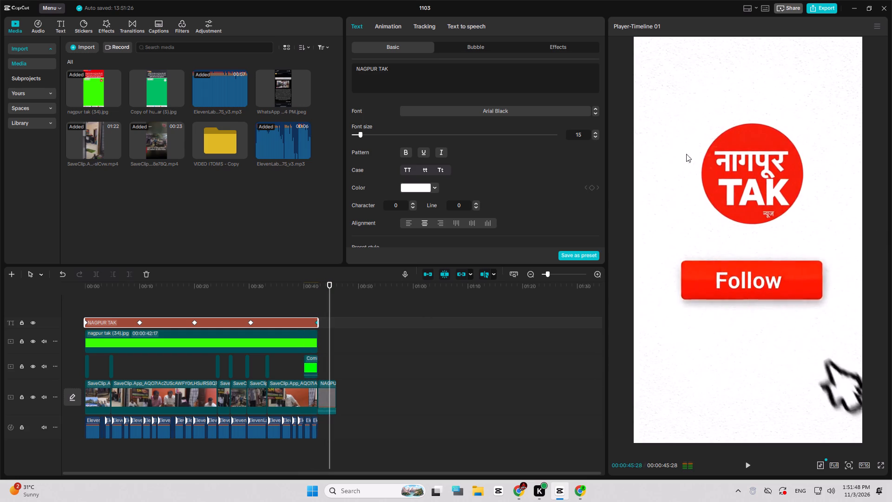
Combine every clip on the timeline into a single compound clip.
{"action": "key", "text": "ctrl+a"}
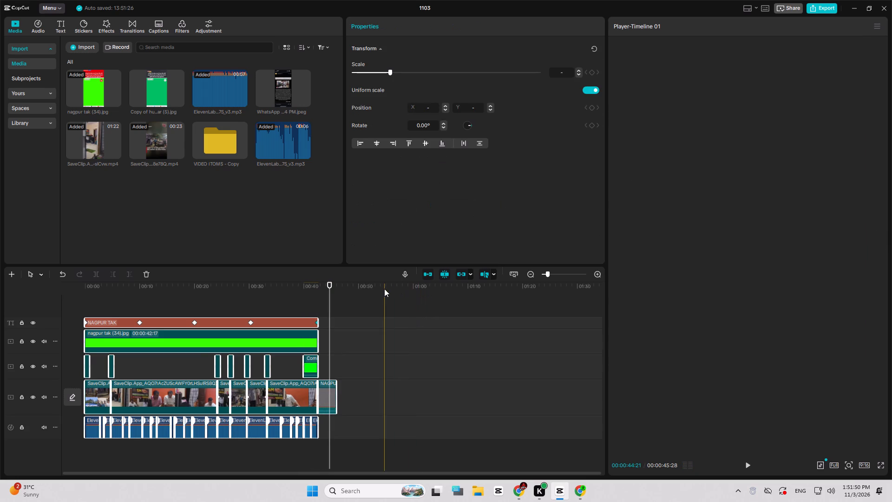
{"action": "key", "text": "alt+g"}
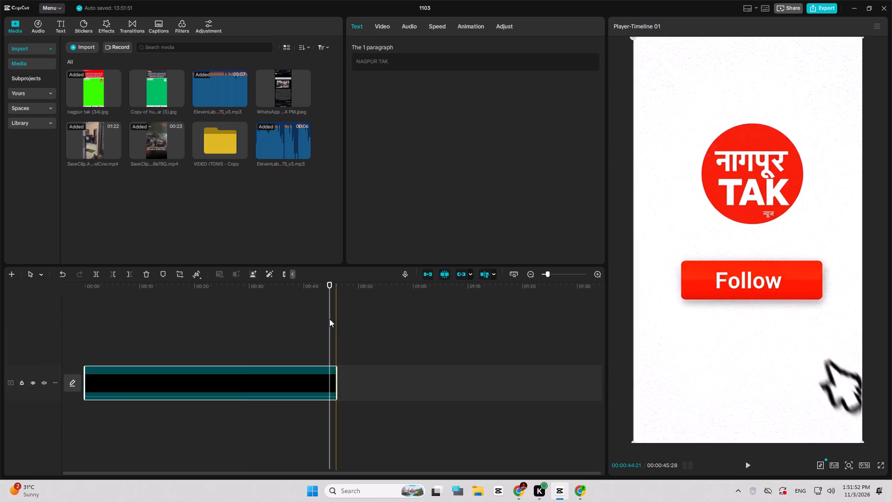
Set the playhead at 00:00:07:11 and import JAI AGENCY WALLPAPER (2).mp4 from Downloads into the VIDEO ITOMS - Copy media folder.
{"action": "left_click", "coordinate": [125, 340]}
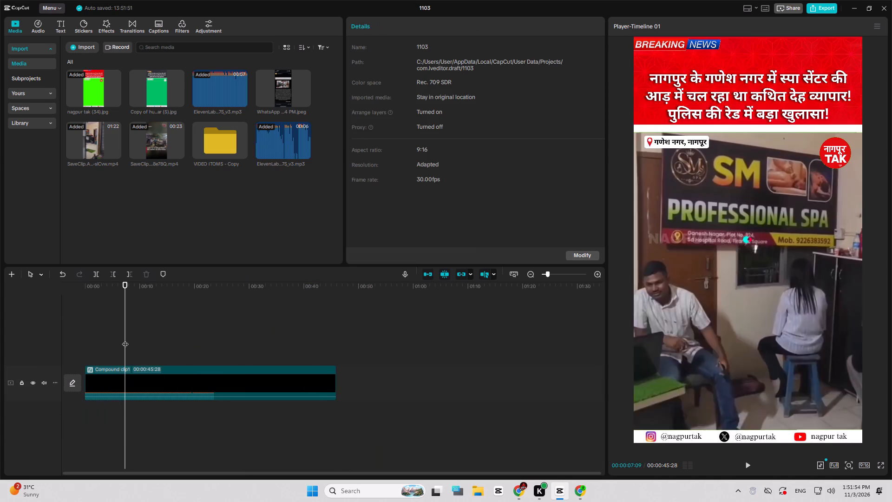
{"action": "key", "text": "Right"}
{"action": "key", "text": "Right"}
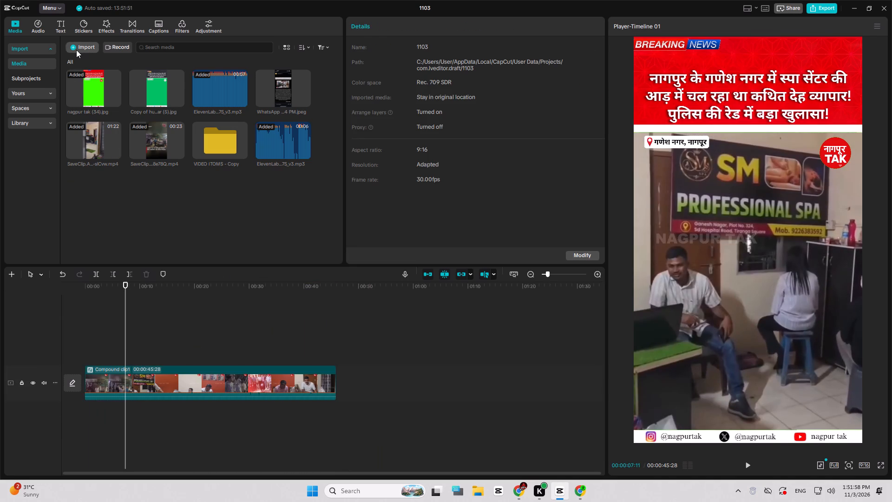
{"action": "double_click", "coordinate": [213, 148]}
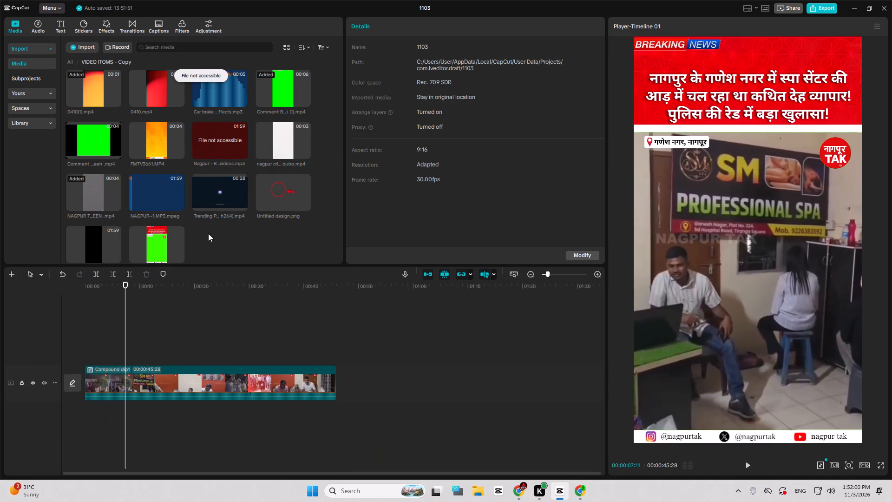
{"action": "left_click", "coordinate": [89, 53]}
{"action": "left_click", "coordinate": [98, 63]}
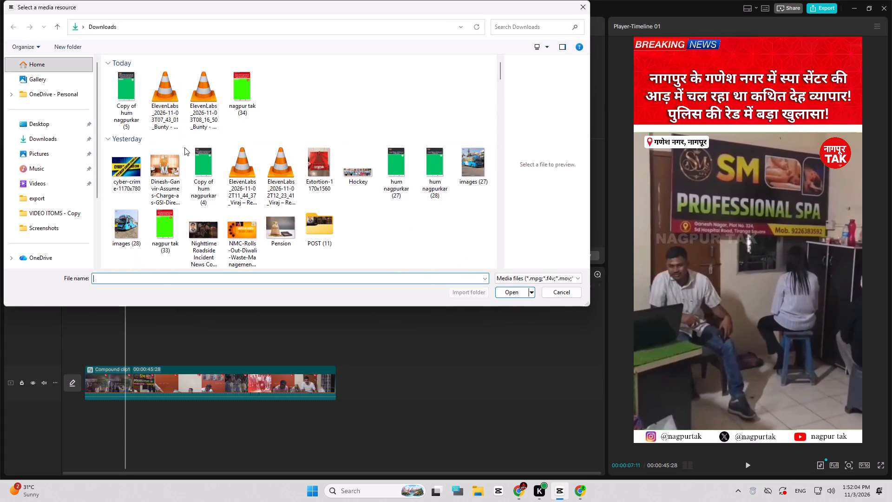
{"action": "scroll", "coordinate": [184, 147], "scroll_direction": "down", "scroll_amount": 7}
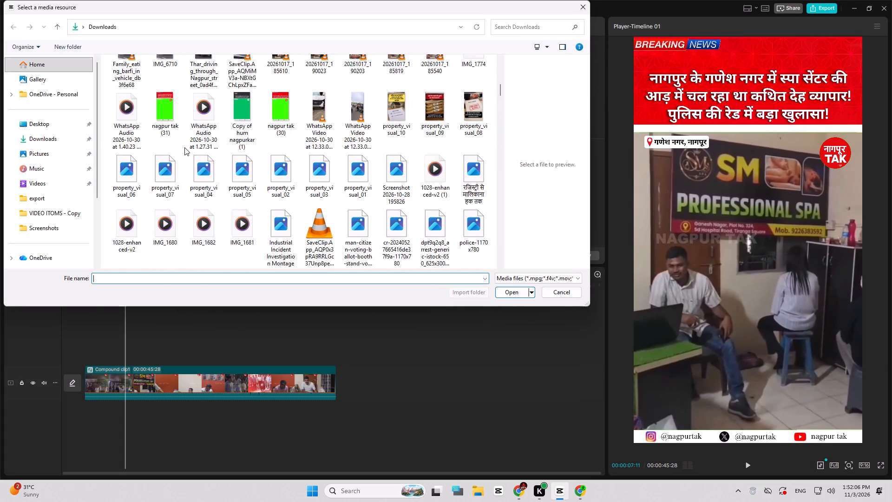
{"action": "scroll", "coordinate": [184, 147], "scroll_direction": "down", "scroll_amount": 2}
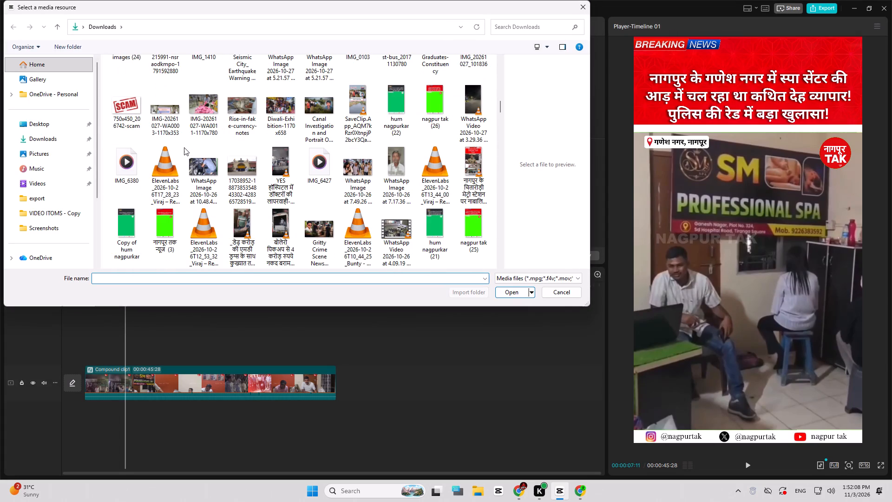
{"action": "scroll", "coordinate": [184, 147], "scroll_direction": "down", "scroll_amount": 4}
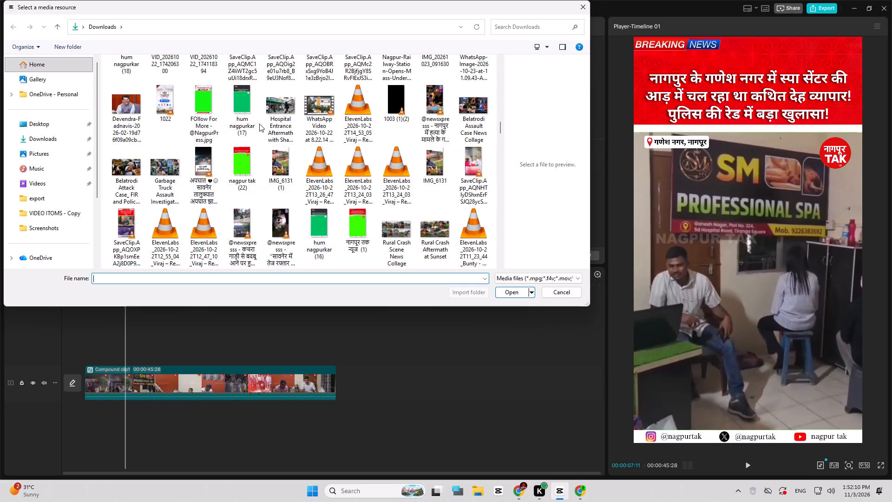
{"action": "scroll", "coordinate": [264, 118], "scroll_direction": "up", "scroll_amount": 1}
{"action": "double_click", "coordinate": [284, 106]}
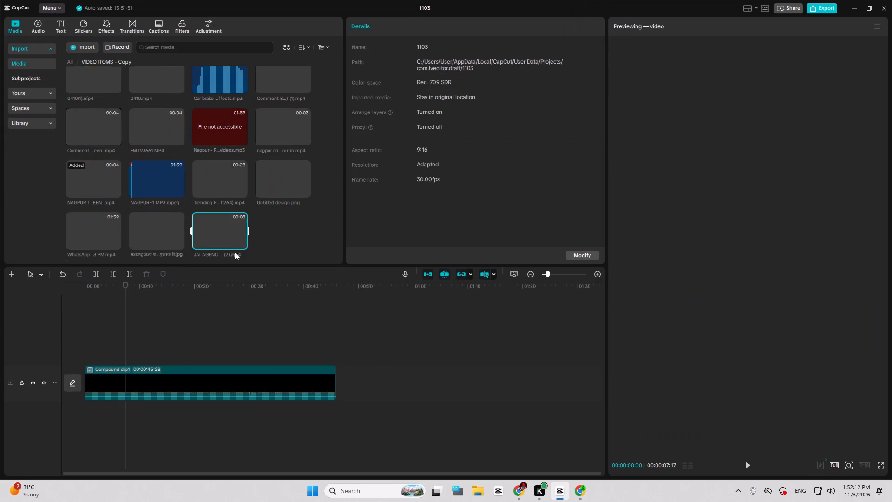
Place the JAI AGENCY WALLPAPER (2).mp4 ad on a track above the compound clip, starting at 00:00:07:11.
{"action": "left_click_drag", "start_coordinate": [228, 236], "coordinate": [131, 349]}
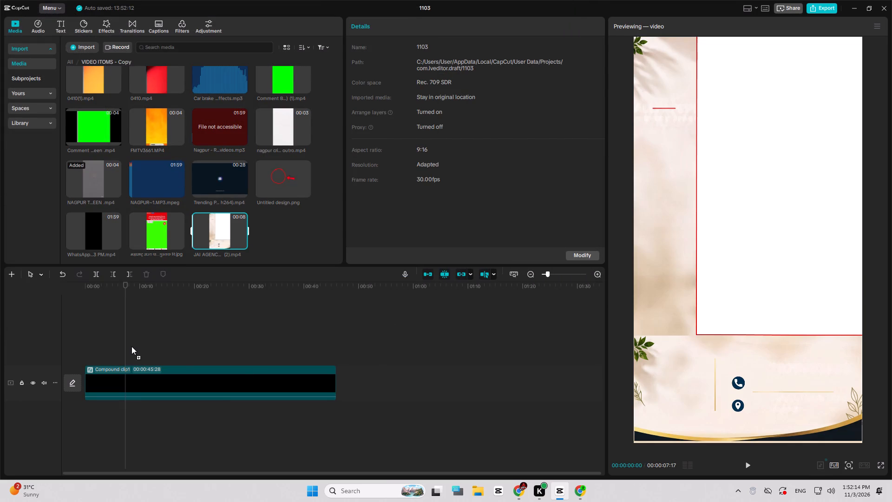
{"action": "left_click_drag", "start_coordinate": [155, 357], "coordinate": [144, 356]}
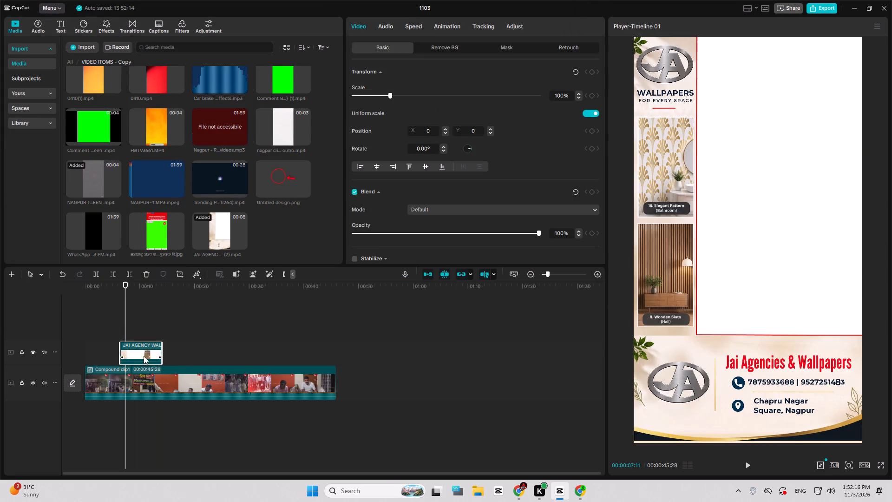
{"action": "left_click_drag", "start_coordinate": [144, 356], "coordinate": [148, 354]}
Split the compound clip at the ad's end, 00:00:14:28, and at its start, 00:00:07:11.
{"action": "scroll", "coordinate": [145, 352], "scroll_direction": "up", "scroll_amount": 5, "text": "ctrl"}
{"action": "left_click", "coordinate": [206, 353]}
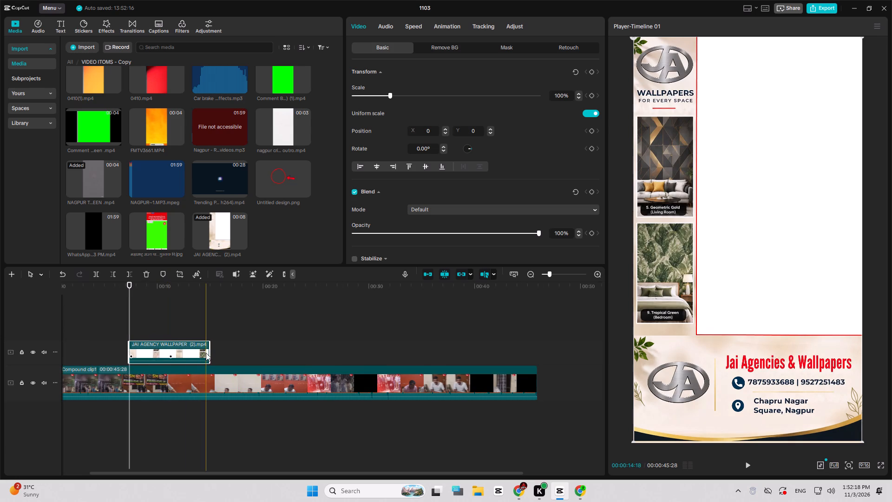
{"action": "key", "text": "Up"}
{"action": "key", "text": "Down"}
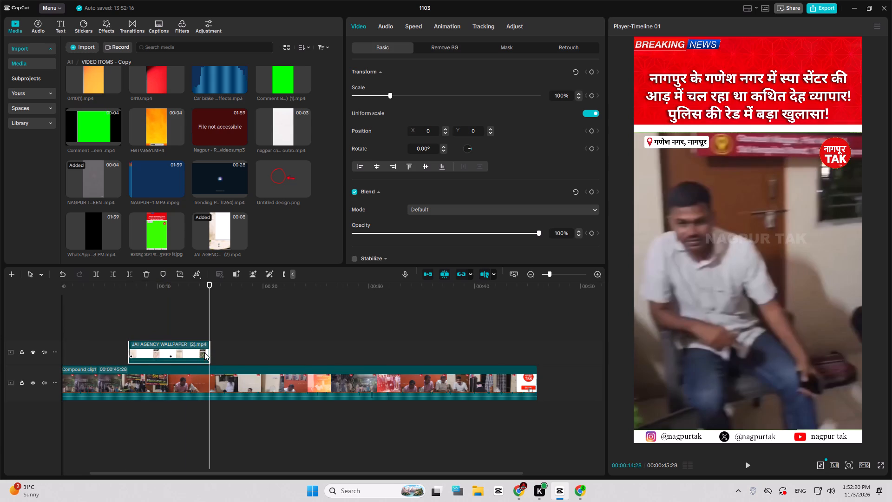
{"action": "key", "text": "ctrl+b"}
{"action": "left_click", "coordinate": [208, 376]}
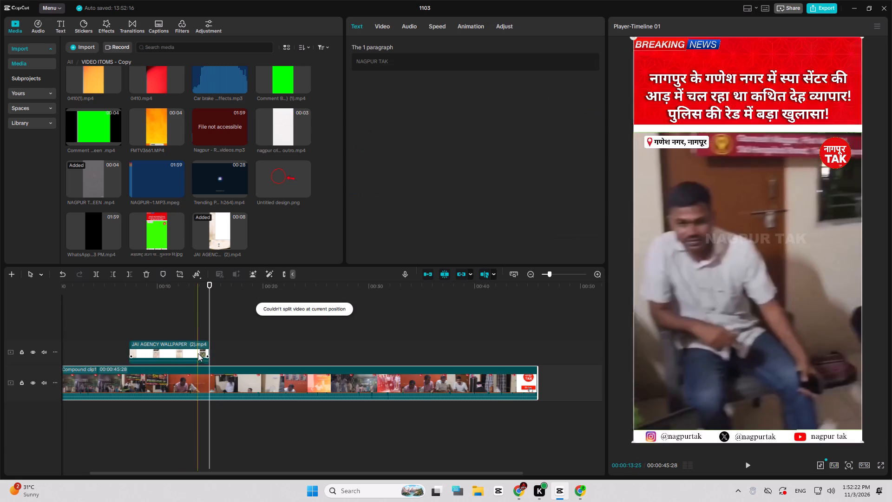
{"action": "key", "text": "ctrl+b"}
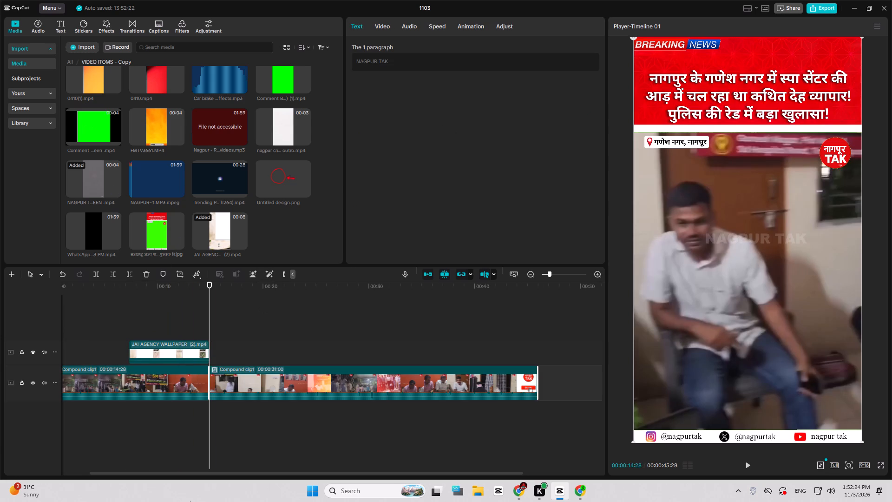
{"action": "key", "text": "Up"}
{"action": "key", "text": "ctrl+b"}
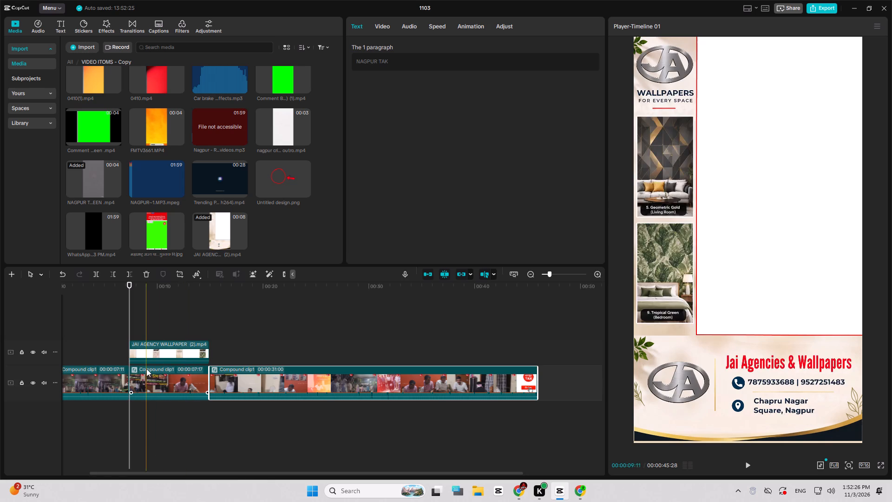
Duplicate the middle compound clip section onto a track above the wallpaper ad, aligned with the ad's start at 00:00:07:11.
{"action": "left_click", "coordinate": [146, 369]}
{"action": "left_click_drag", "start_coordinate": [154, 386], "coordinate": [151, 328], "text": "alt"}
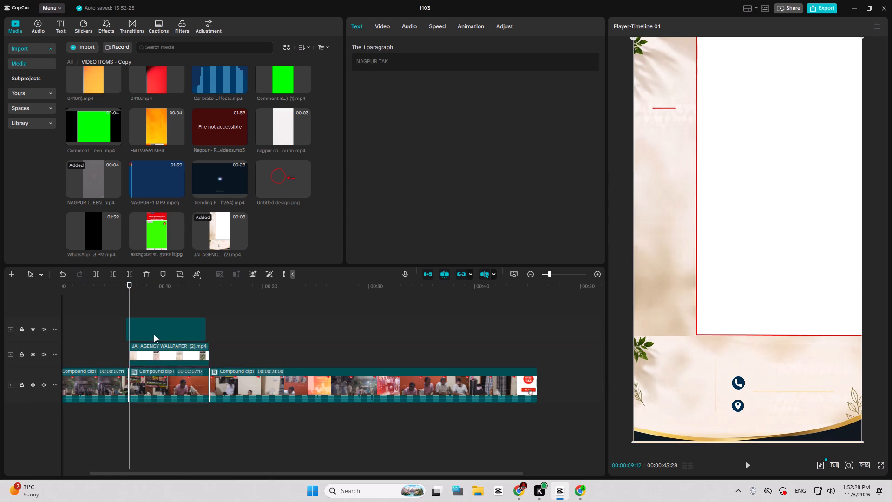
{"action": "left_click_drag", "start_coordinate": [162, 331], "coordinate": [166, 330]}
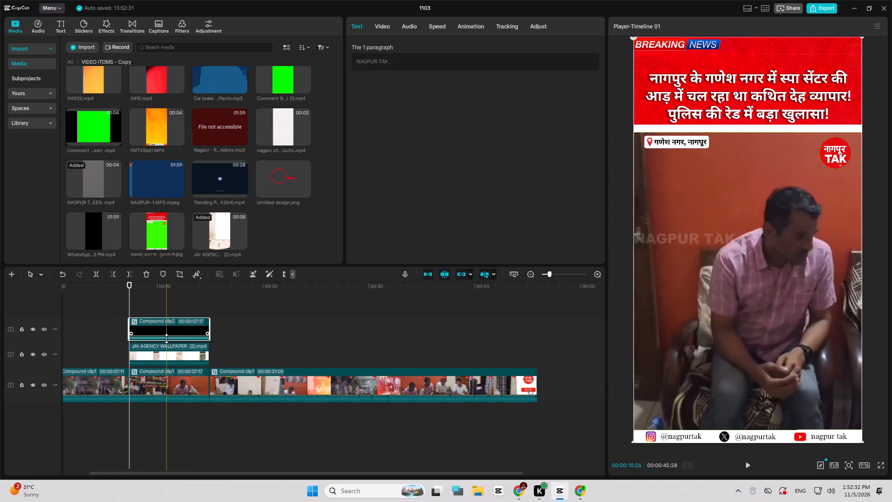
{"action": "left_click_drag", "start_coordinate": [166, 338], "coordinate": [168, 355]}
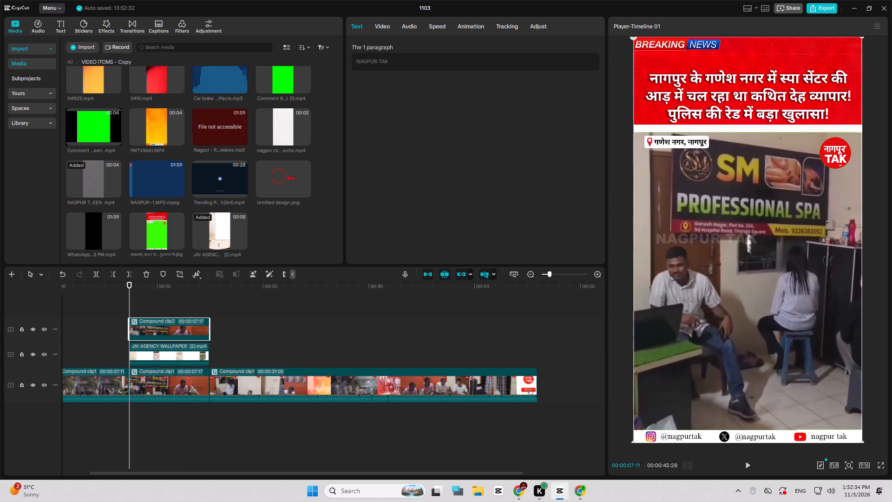
Add a Transform keyframe at the start of the duplicated compound clip, at 00:00:07:11.
{"action": "left_click", "coordinate": [381, 29]}
{"action": "left_click", "coordinate": [593, 72]}
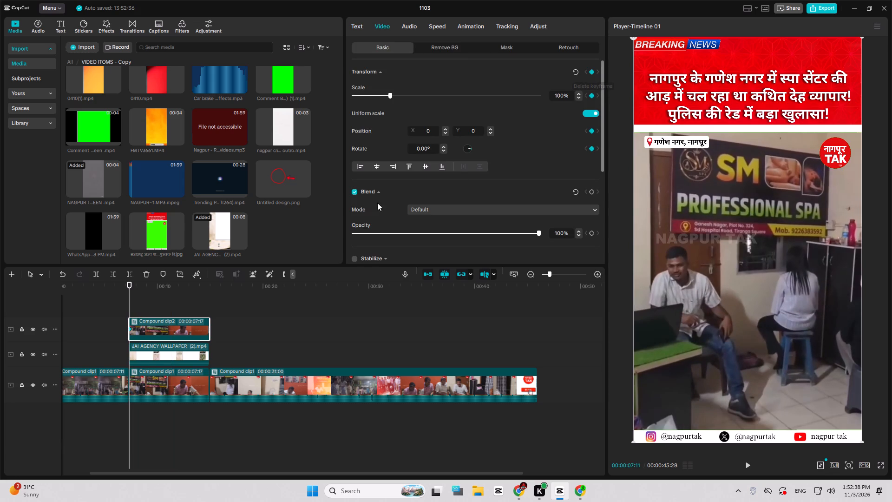
Set the duplicated compound clip's scale to 74% at 00:00:08:11.
{"action": "left_click_drag", "start_coordinate": [145, 283], "coordinate": [140, 286]}
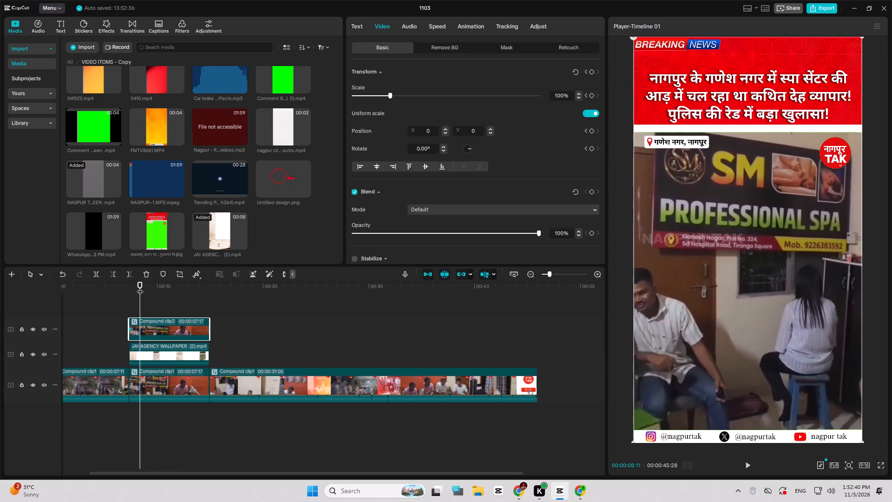
{"action": "double_click", "coordinate": [555, 96]}
{"action": "key", "text": "7"}
{"action": "key", "text": "4"}
Set the duplicated compound clip's position to X 323, Y 523 at 00:00:08:11.
{"action": "double_click", "coordinate": [472, 132]}
{"action": "key", "text": "5"}
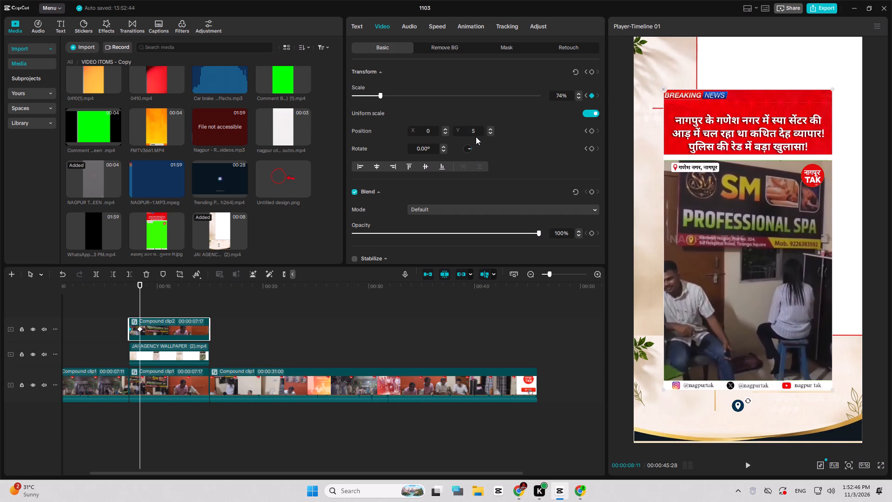
{"action": "type", "text": "32"}
{"action": "left_click_drag", "start_coordinate": [481, 131], "coordinate": [472, 125]}
{"action": "left_click_drag", "start_coordinate": [472, 125], "coordinate": [472, 126]}
{"action": "key", "text": "2"}
{"action": "key", "text": "3"}
{"action": "left_click", "coordinate": [433, 133]}
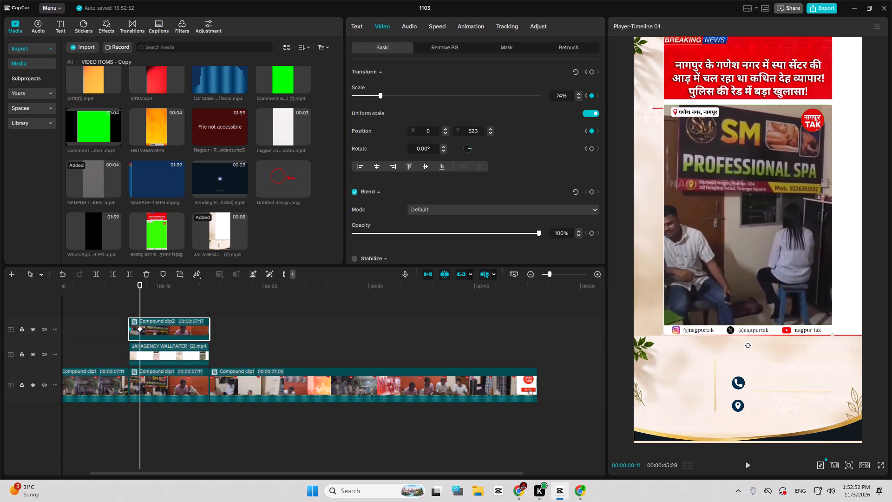
{"action": "double_click", "coordinate": [433, 132]}
{"action": "key", "text": "3"}
{"action": "key", "text": "2"}
{"action": "key", "text": "3"}
{"action": "left_click", "coordinate": [516, 125]}
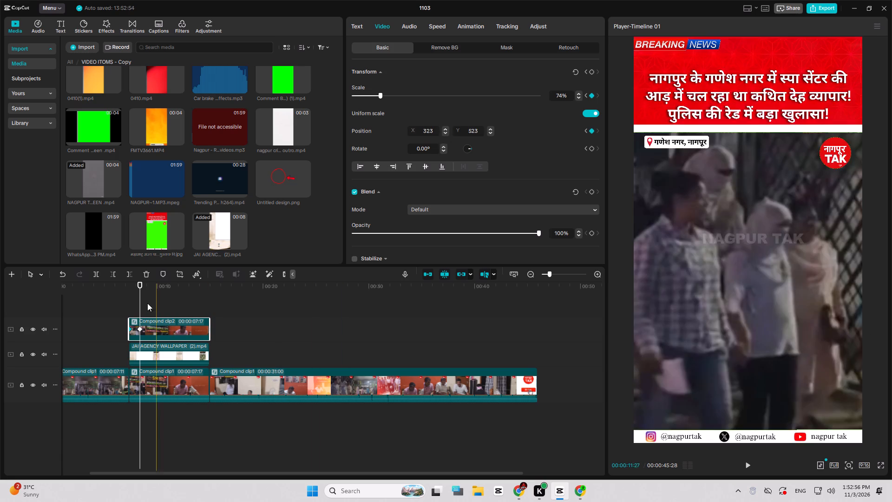
Add a Transform keyframe to the duplicated compound clip at 00:00:13:28, one second before its end.
{"action": "left_click", "coordinate": [209, 302]}
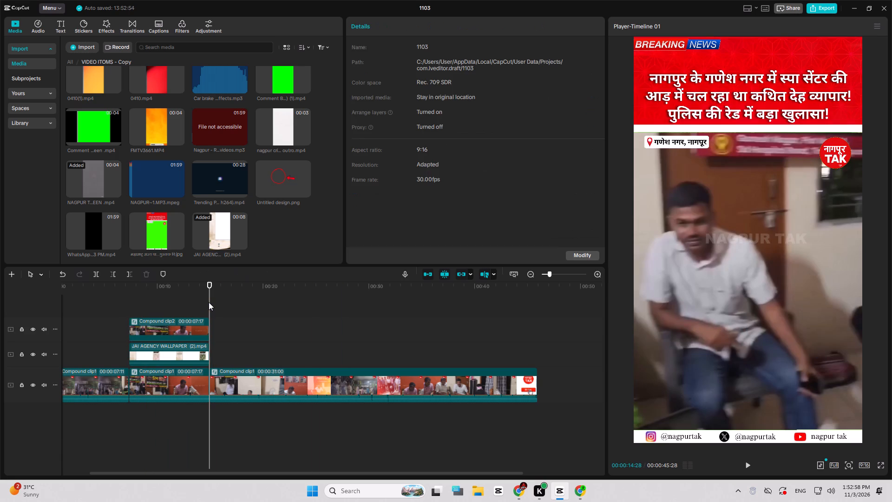
{"action": "key", "text": "Left"}
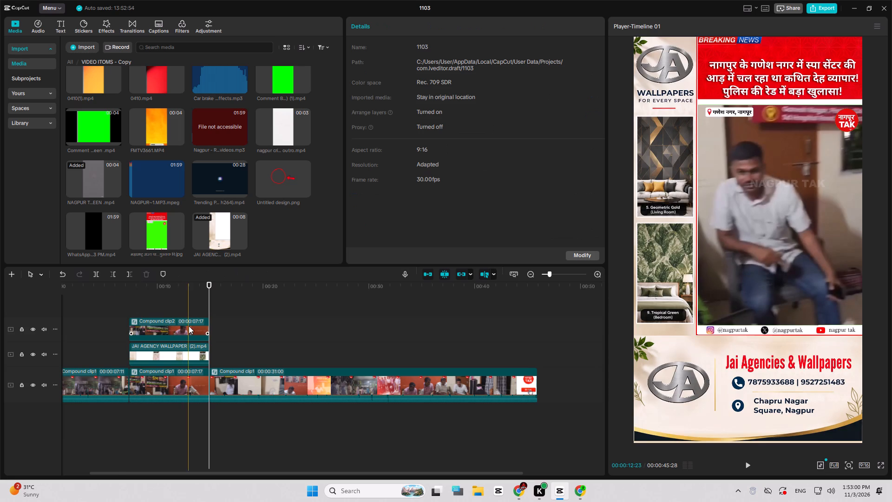
{"action": "scroll", "coordinate": [189, 326], "scroll_direction": "up", "scroll_amount": 8, "text": "ctrl"}
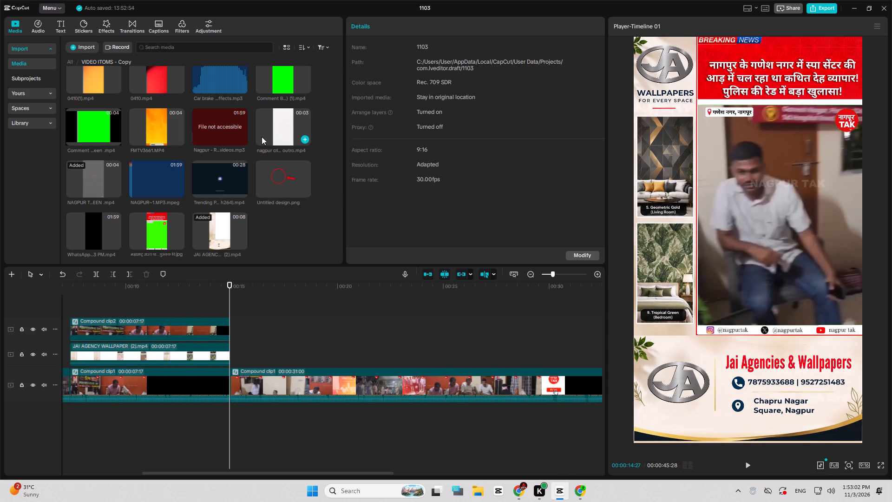
{"action": "key", "text": "Right"}
{"action": "left_click_drag", "start_coordinate": [195, 286], "coordinate": [188, 287]}
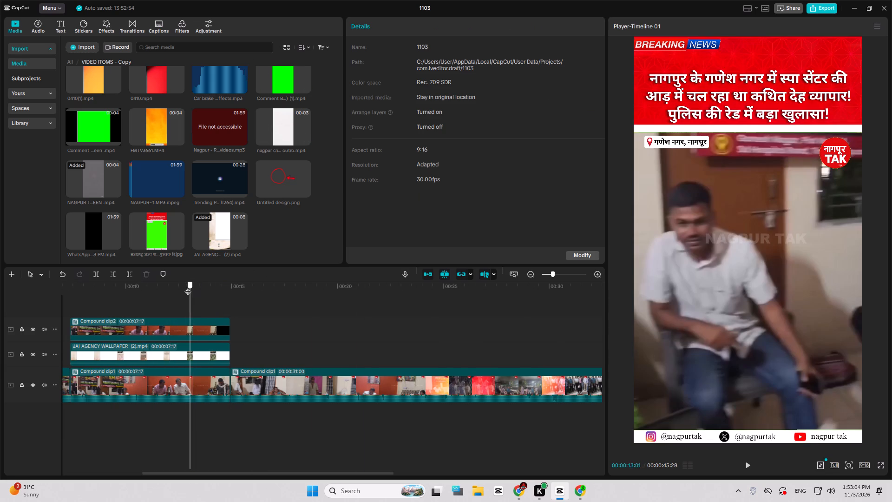
{"action": "left_click_drag", "start_coordinate": [188, 287], "coordinate": [195, 292]}
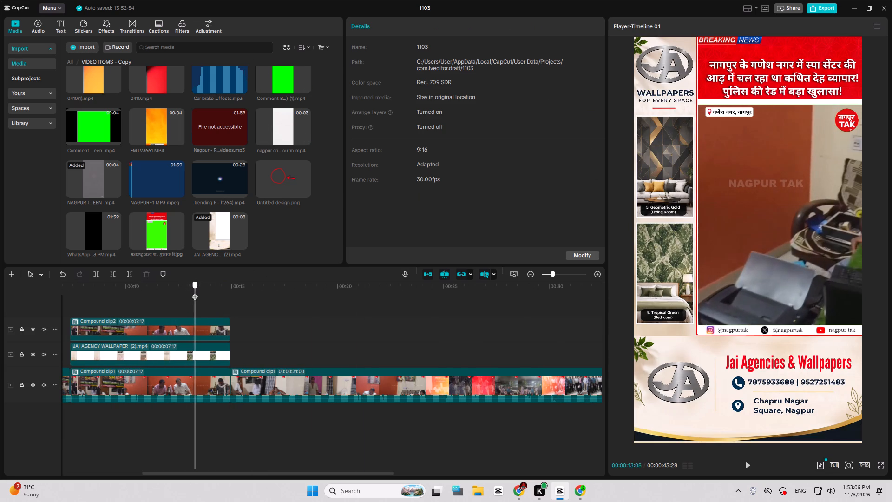
{"action": "left_click_drag", "start_coordinate": [195, 292], "coordinate": [203, 290]}
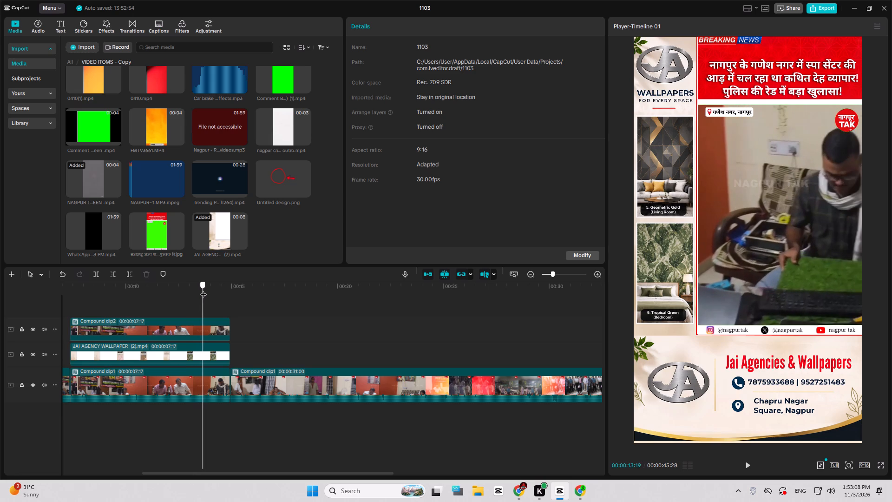
{"action": "left_click_drag", "start_coordinate": [203, 290], "coordinate": [206, 286]}
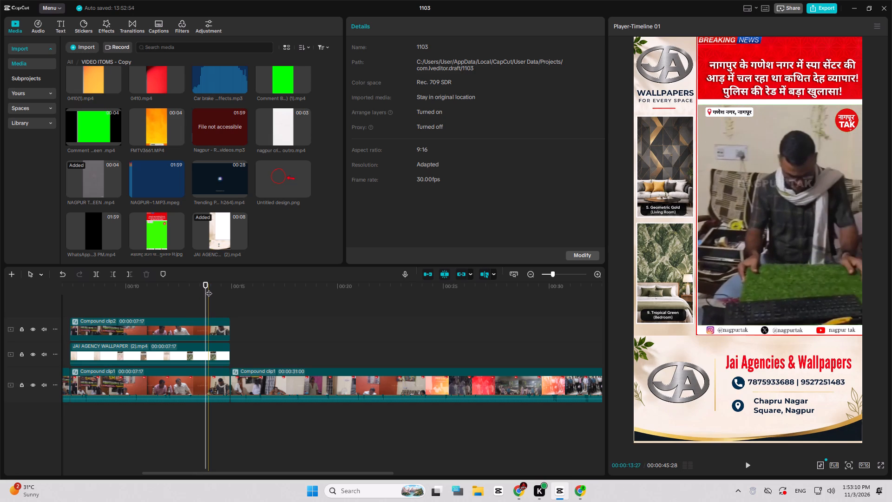
{"action": "key", "text": "Right"}
{"action": "key", "text": "Right"}
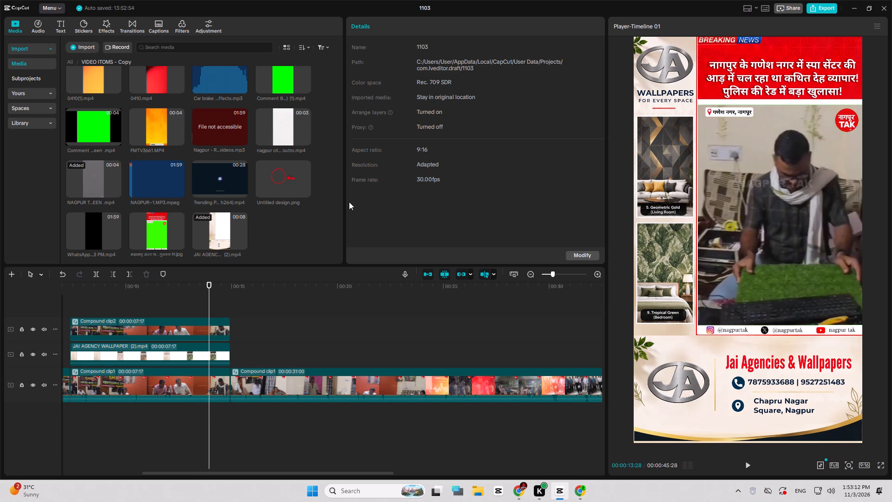
{"action": "left_click", "coordinate": [205, 337]}
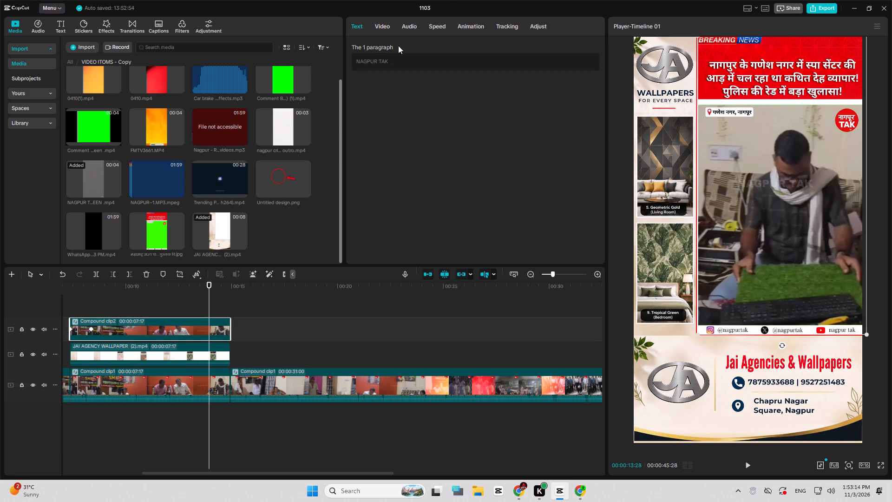
{"action": "left_click", "coordinate": [387, 28]}
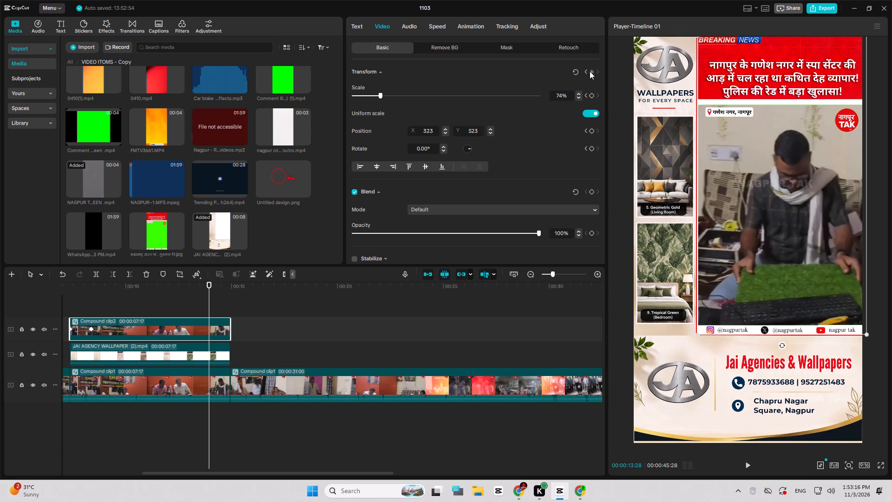
{"action": "left_click", "coordinate": [590, 71]}
At the duplicated compound clip's end, 00:00:14:28, set its scale to 100% and its position to X 0, Y 0.
{"action": "left_click", "coordinate": [231, 295]}
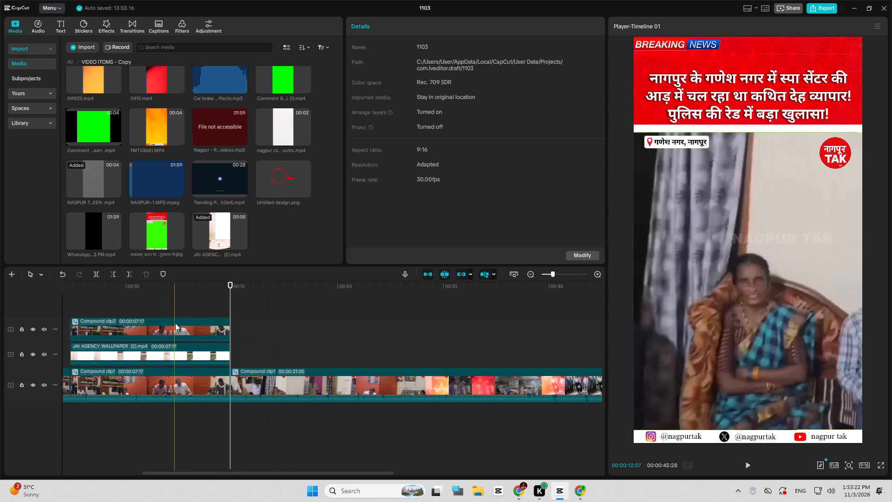
{"action": "left_click", "coordinate": [184, 328]}
{"action": "left_click", "coordinate": [390, 28]}
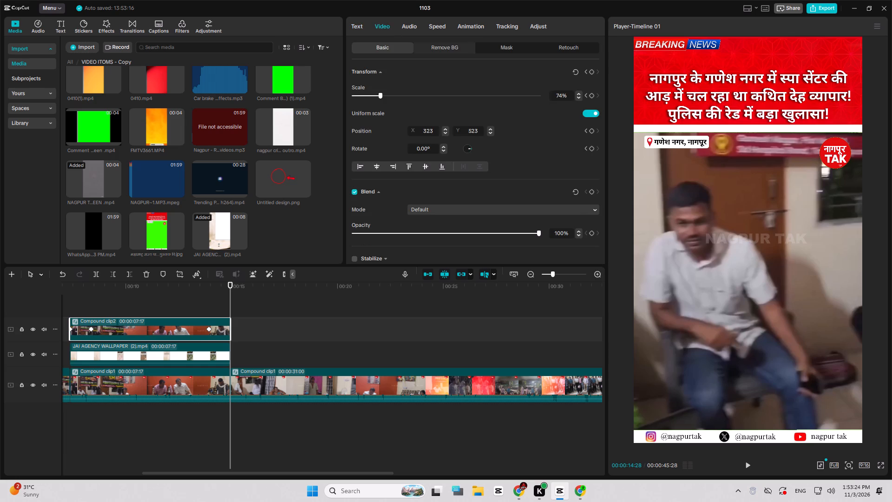
{"action": "double_click", "coordinate": [561, 97]}
{"action": "key", "text": "1"}
{"action": "key", "text": "0"}
{"action": "key", "text": "0"}
{"action": "left_click", "coordinate": [471, 125]}
{"action": "double_click", "coordinate": [468, 129]}
{"action": "key", "text": "0"}
{"action": "double_click", "coordinate": [425, 131]}
{"action": "key", "text": "0"}
{"action": "left_click", "coordinate": [434, 110]}
Play the timeline from 00:00:04:13 through the wallpaper ad section to check the shrink and restore animation.
{"action": "left_click_drag", "start_coordinate": [221, 294], "coordinate": [58, 291]}
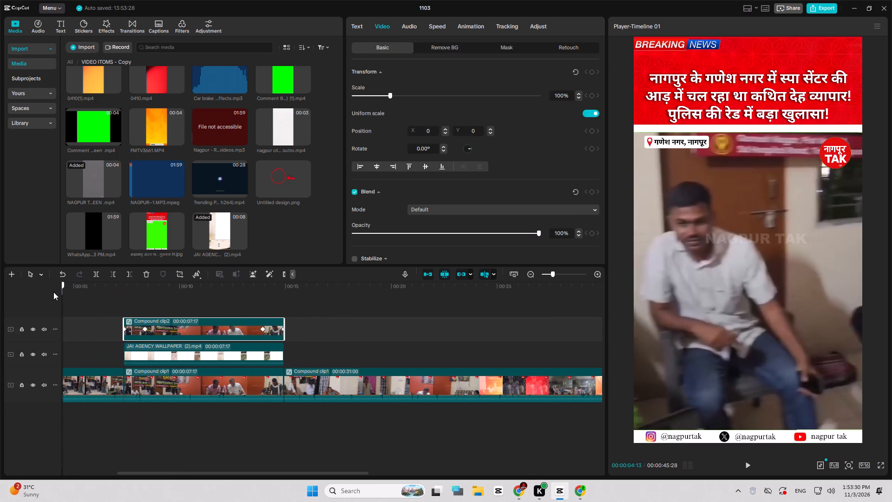
{"action": "key", "text": "space"}
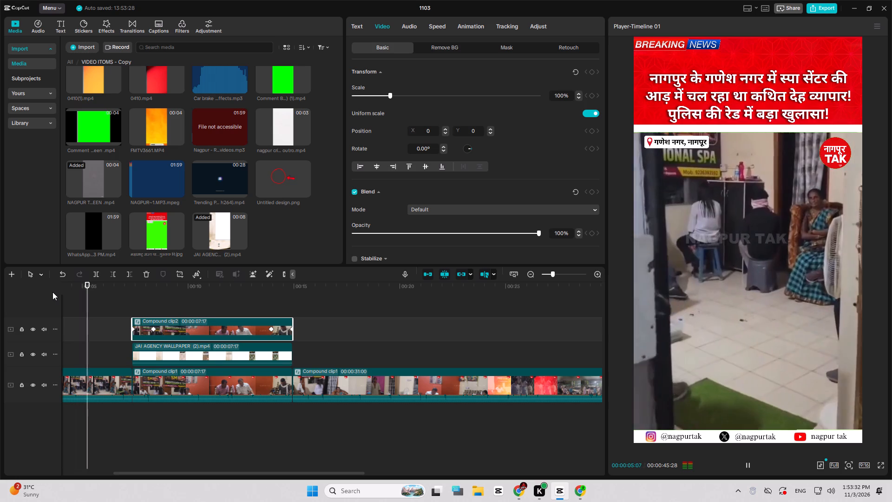
{"action": "scroll", "coordinate": [52, 292], "scroll_direction": "down", "scroll_amount": 10, "text": "ctrl"}
{"action": "scroll", "coordinate": [181, 366], "scroll_direction": "down", "scroll_amount": 4, "text": "ctrl"}
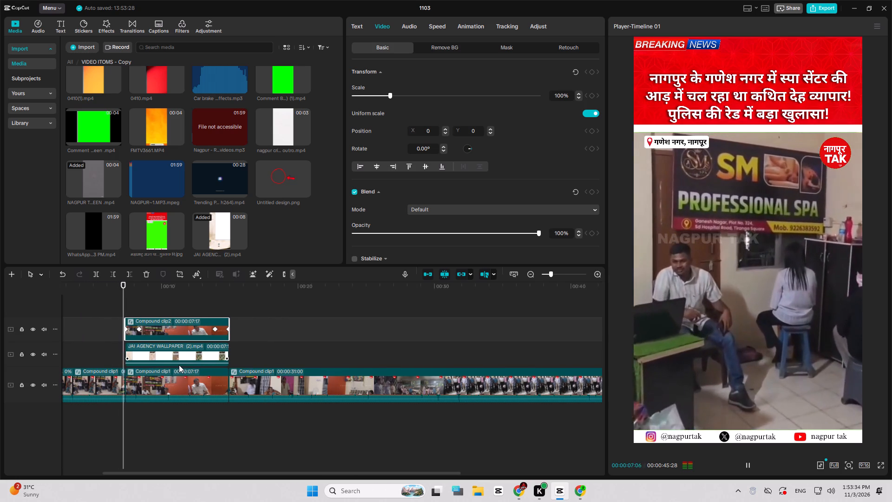
{"action": "scroll", "coordinate": [177, 361], "scroll_direction": "down", "scroll_amount": 3, "text": "ctrl"}
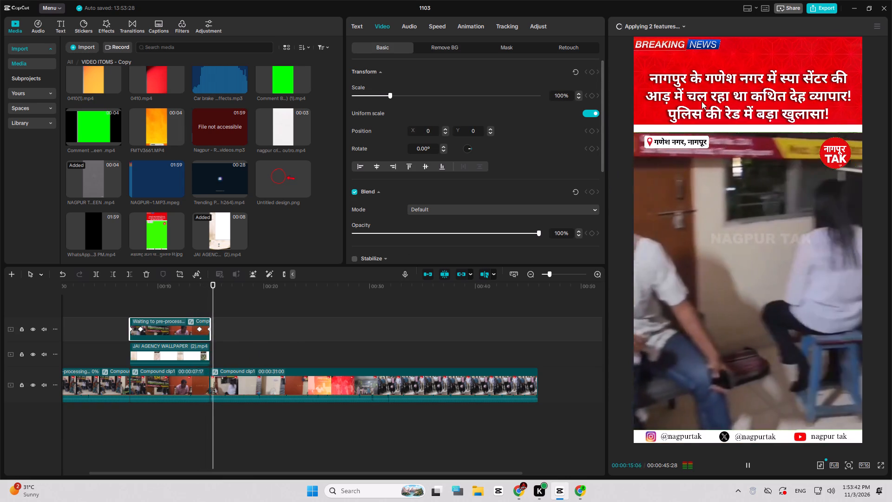
Start exporting the video under the name nt as a 1080P, 30fps HEVC mp4.
{"action": "left_click", "coordinate": [804, 7]}
{"action": "left_click", "coordinate": [824, 10]}
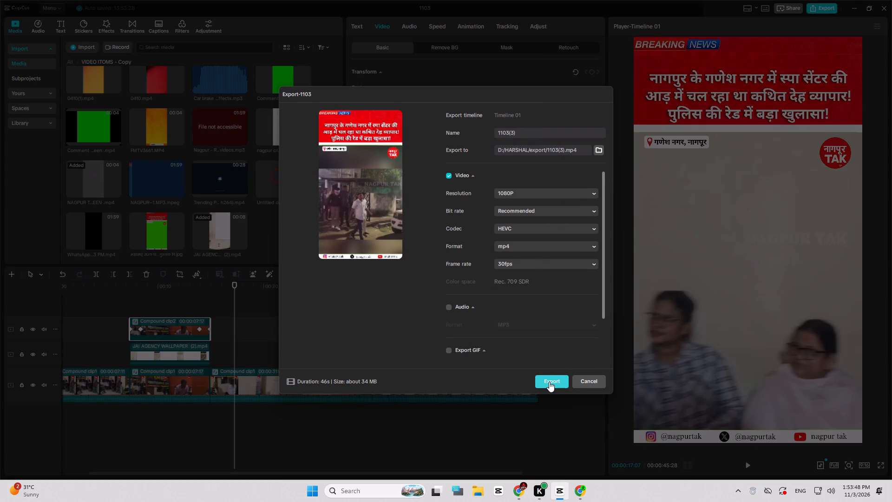
{"action": "left_click_drag", "start_coordinate": [523, 133], "coordinate": [443, 125]}
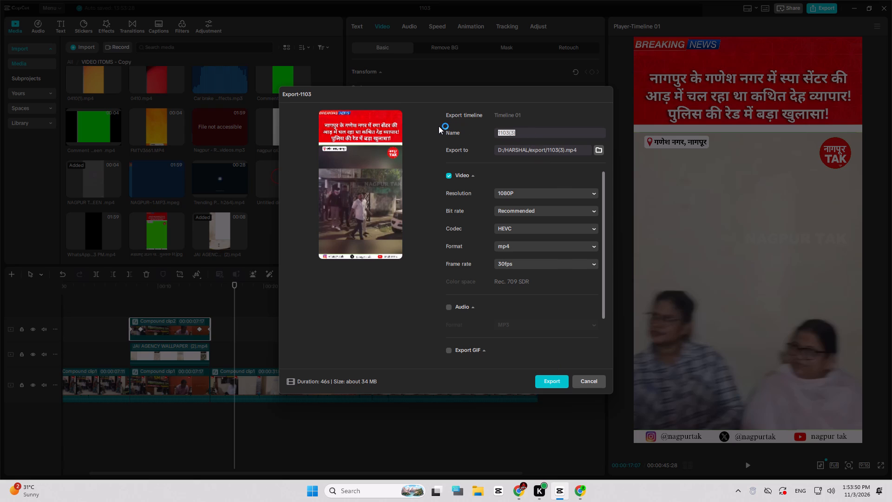
{"action": "type", "text": "nt"}
{"action": "left_click", "coordinate": [553, 383]}
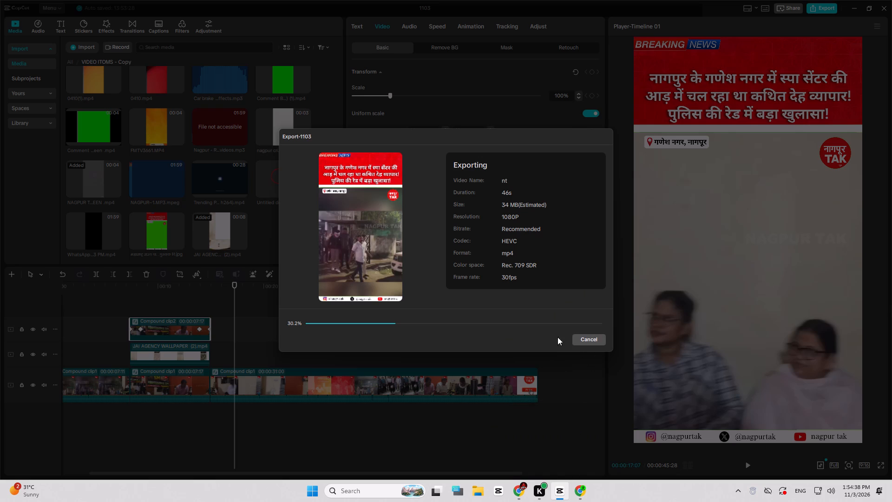
Stop the running export, export nt again with the same settings, and close the export window once it is saved.
{"action": "left_click", "coordinate": [489, 327]}
{"action": "left_click", "coordinate": [585, 343]}
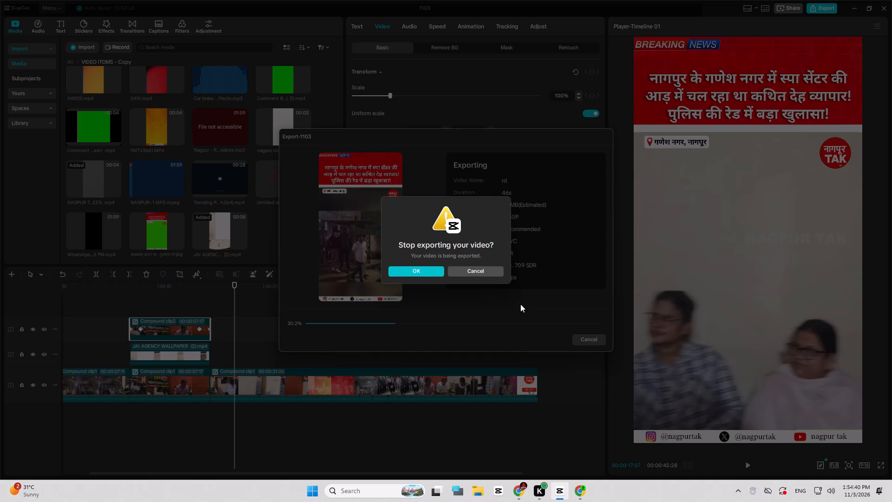
{"action": "left_click", "coordinate": [428, 269]}
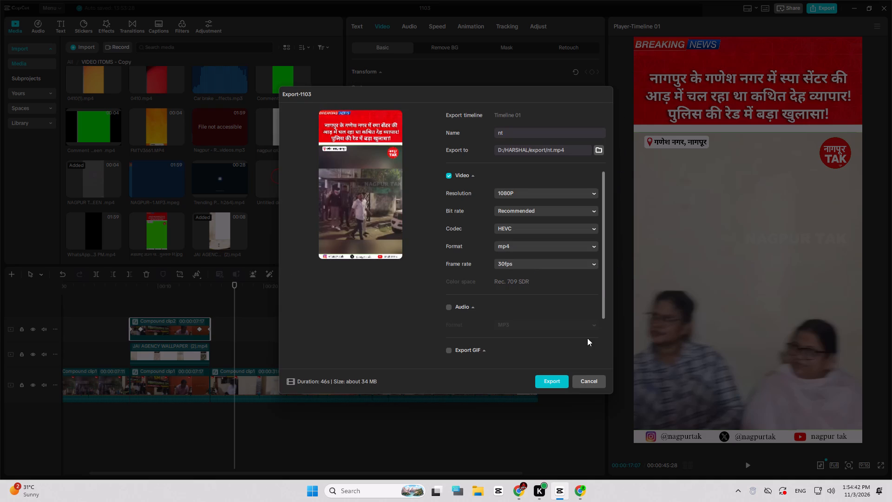
{"action": "left_click", "coordinate": [561, 381]}
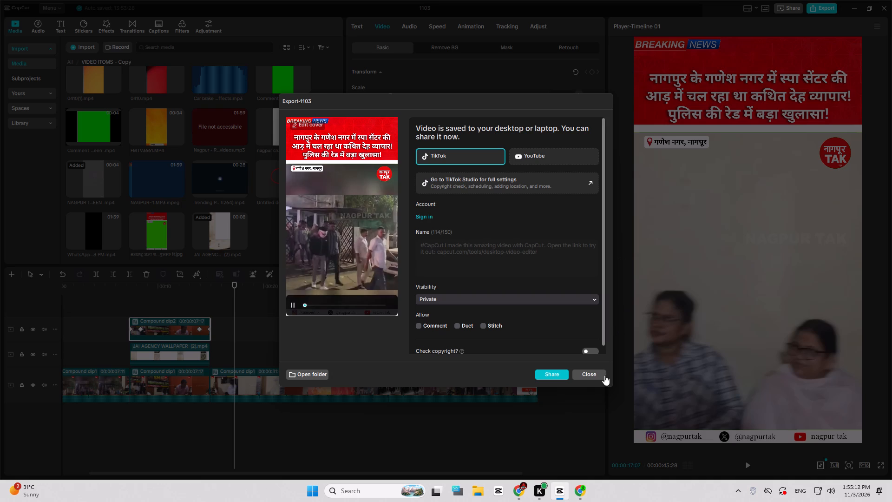
{"action": "left_click", "coordinate": [593, 374]}
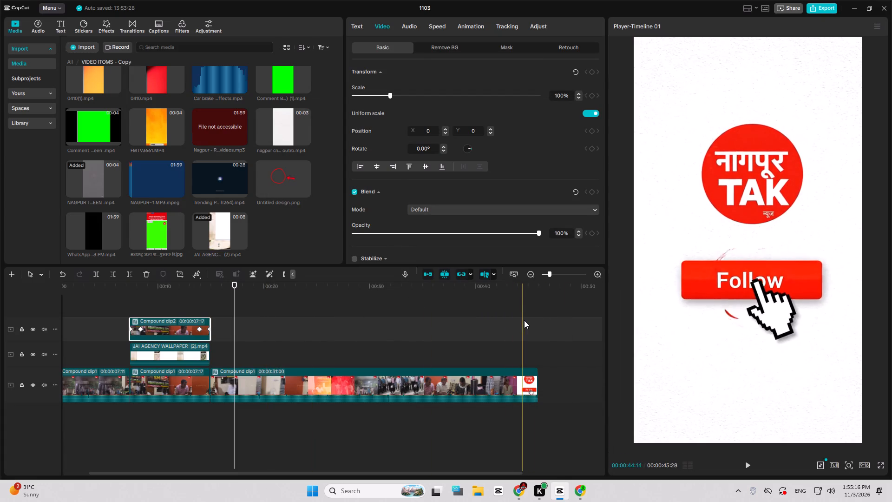
Delete Compound clip2, the JAI AGENCY WALLPAPER clip and the two Compound clip1 segments that follow the first one.
{"action": "left_click_drag", "start_coordinate": [332, 321], "coordinate": [189, 398]}
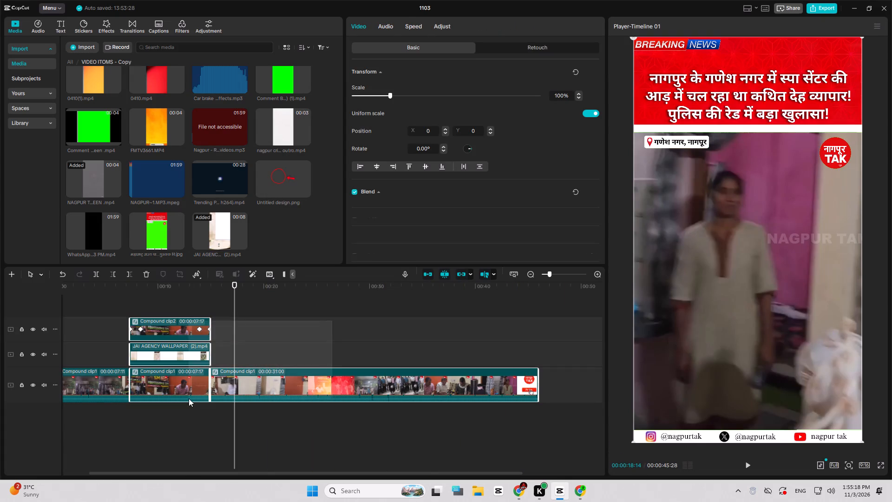
{"action": "left_click_drag", "start_coordinate": [189, 398], "coordinate": [186, 398]}
{"action": "key", "text": "Delete"}
Extend the end of the remaining Compound clip1 segment to the full 00:00:45:28.
{"action": "scroll", "coordinate": [185, 396], "scroll_direction": "down", "scroll_amount": 8, "text": "ctrl"}
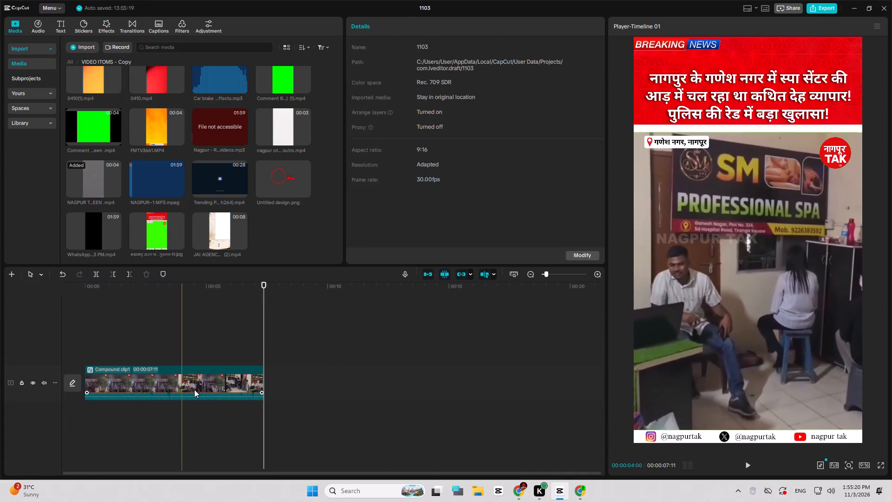
{"action": "scroll", "coordinate": [256, 387], "scroll_direction": "down", "scroll_amount": 20, "text": "ctrl"}
{"action": "scroll", "coordinate": [256, 387], "scroll_direction": "down", "scroll_amount": 3, "text": "ctrl"}
{"action": "scroll", "coordinate": [212, 377], "scroll_direction": "down", "scroll_amount": 5, "text": "ctrl"}
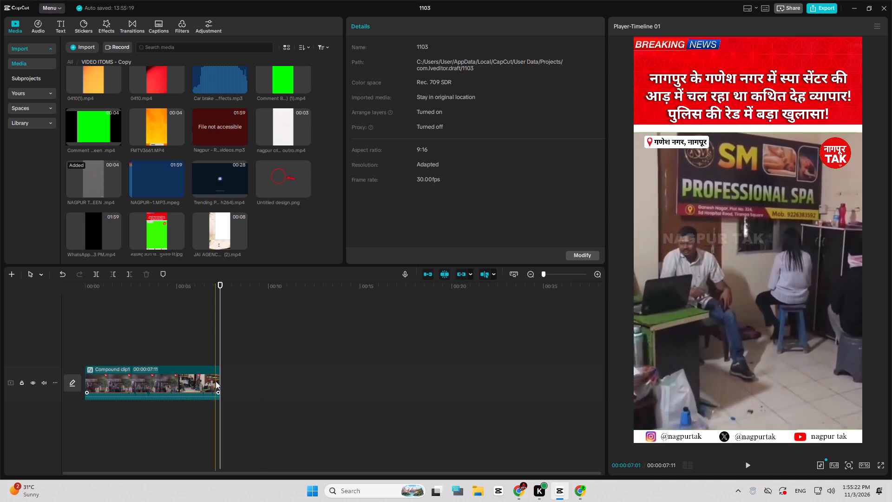
{"action": "left_click", "coordinate": [217, 381]}
{"action": "scroll", "coordinate": [217, 380], "scroll_direction": "down", "scroll_amount": 13, "text": "ctrl"}
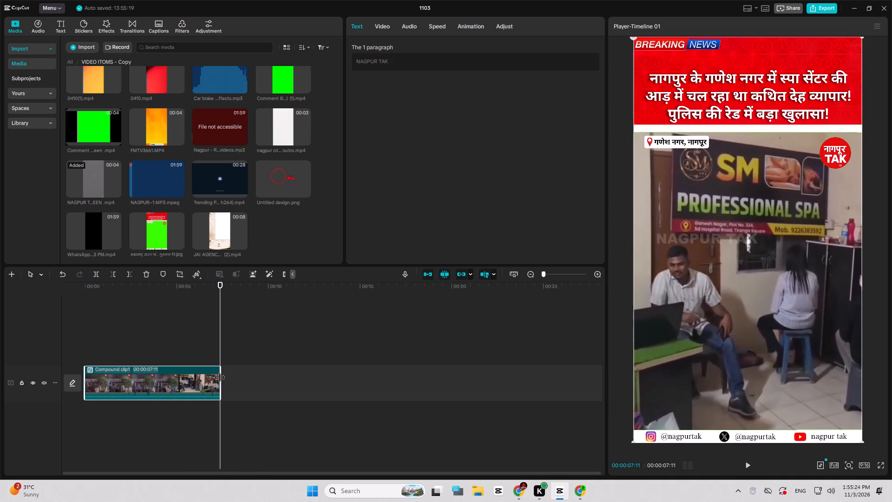
{"action": "left_click_drag", "start_coordinate": [220, 377], "coordinate": [835, 399]}
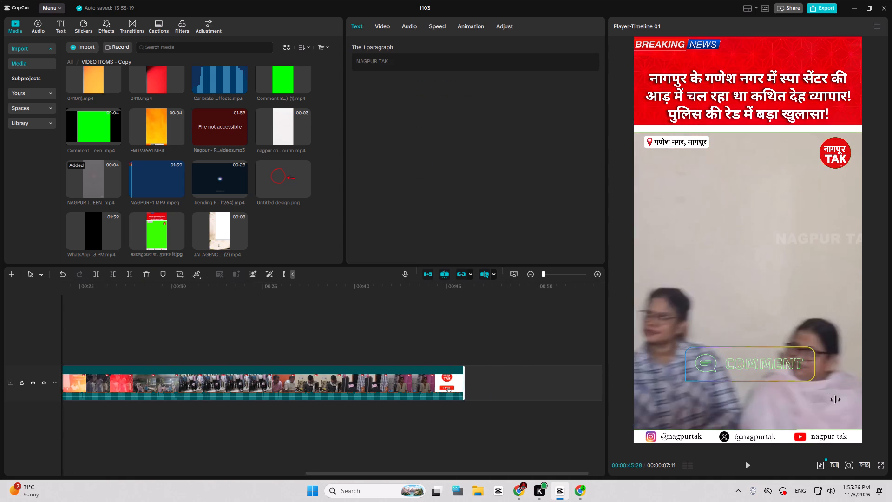
{"action": "left_click_drag", "start_coordinate": [835, 399], "coordinate": [836, 399]}
Break the extended compound clip back into its original separate clips and tracks.
{"action": "right_click", "coordinate": [422, 373]}
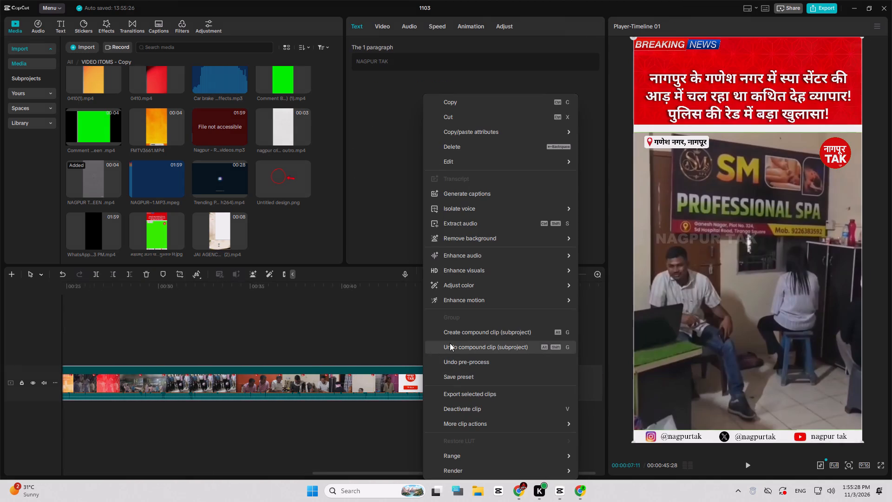
{"action": "left_click", "coordinate": [455, 345]}
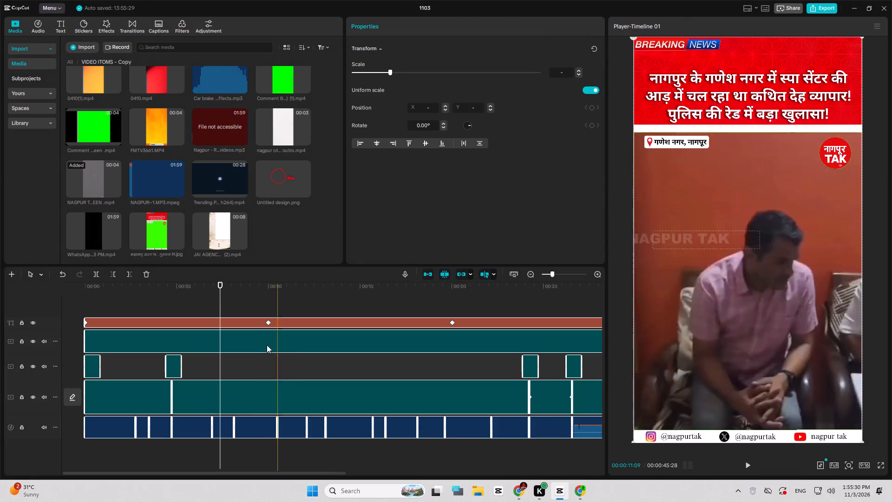
{"action": "left_click", "coordinate": [272, 243]}
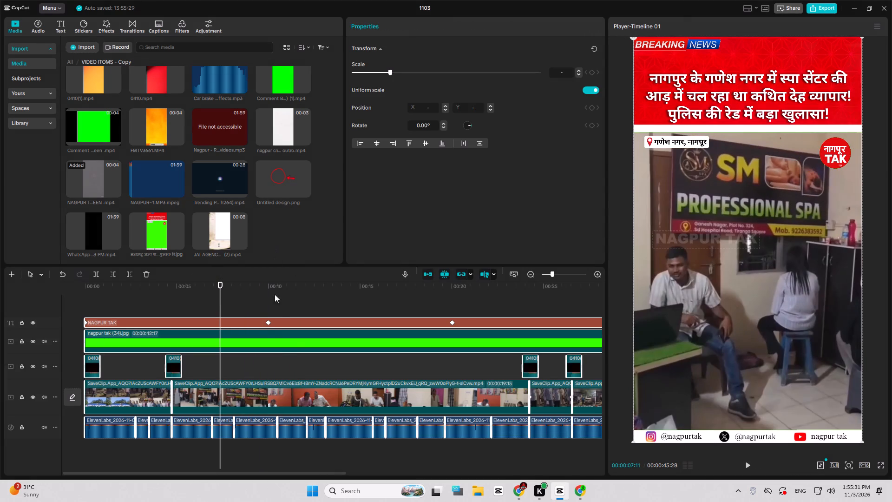
Replace the NAGPUR TAK END SCREEN clip at the end of the main track with FMTV3661.MP4.
{"action": "left_click_drag", "start_coordinate": [292, 370], "coordinate": [326, 366]}
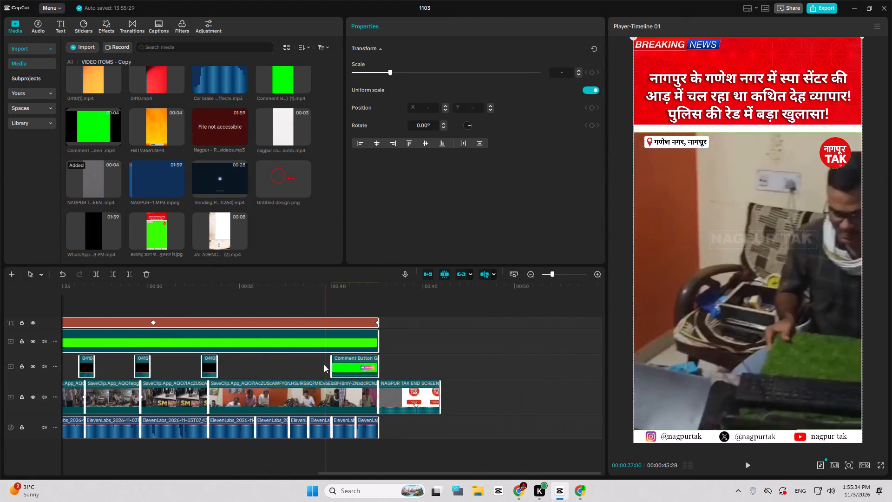
{"action": "left_click", "coordinate": [410, 351]}
{"action": "left_click", "coordinate": [402, 392]}
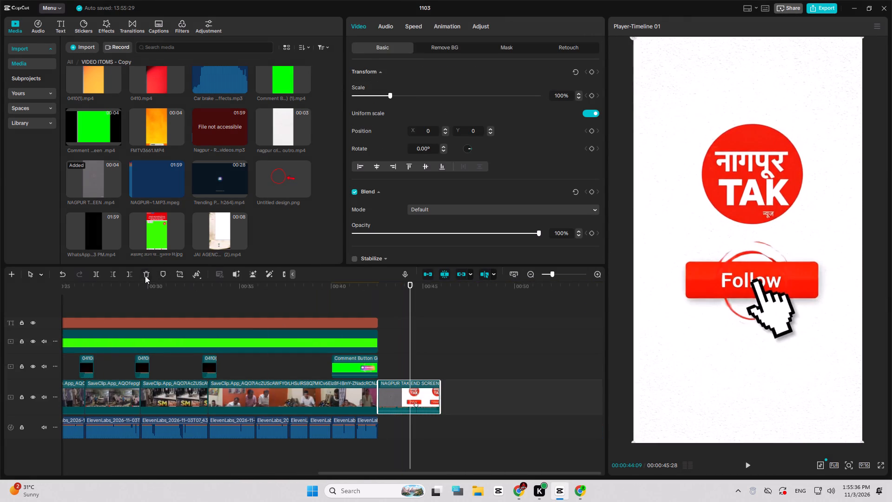
{"action": "left_click", "coordinate": [146, 275]}
{"action": "left_click", "coordinate": [177, 140]}
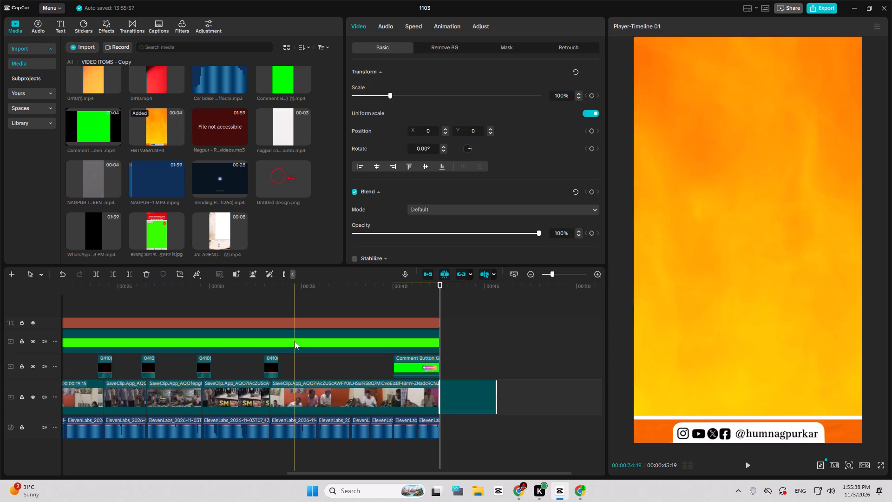
Change the NAGPUR TAK watermark text to HUM NAGPURKAR.
{"action": "left_click", "coordinate": [316, 320]}
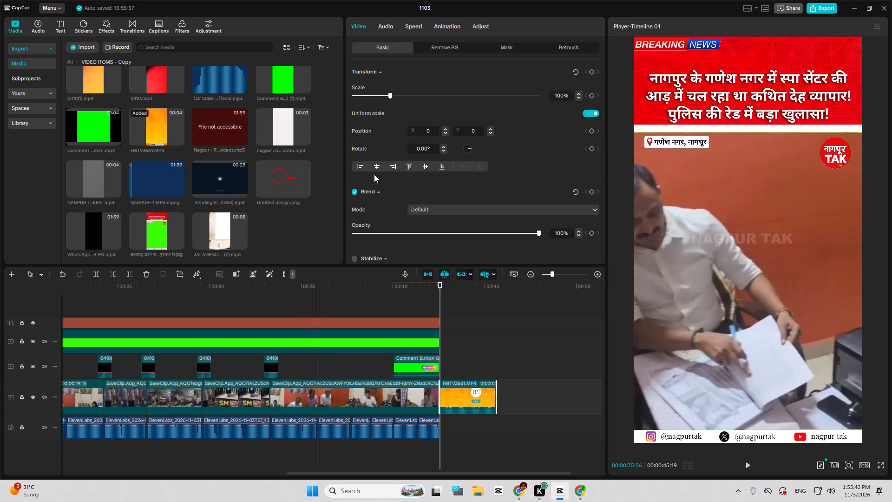
{"action": "left_click_drag", "start_coordinate": [421, 73], "coordinate": [340, 66]}
{"action": "type", "text": "HUM NAGPURKAR"}
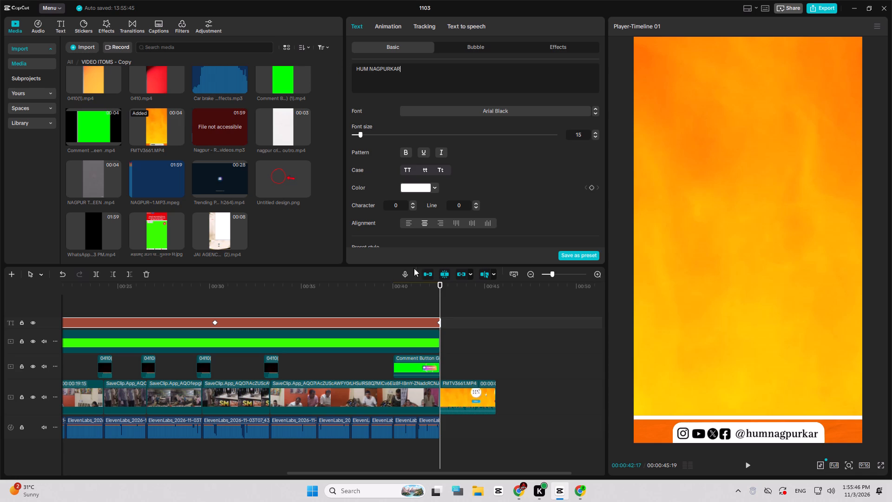
Replace the nagpur tak (34).jpg frame overlay with Copy of hum nagpurkar (5).jpg, keeping the original video effect.
{"action": "left_click_drag", "start_coordinate": [390, 286], "coordinate": [13, 262]}
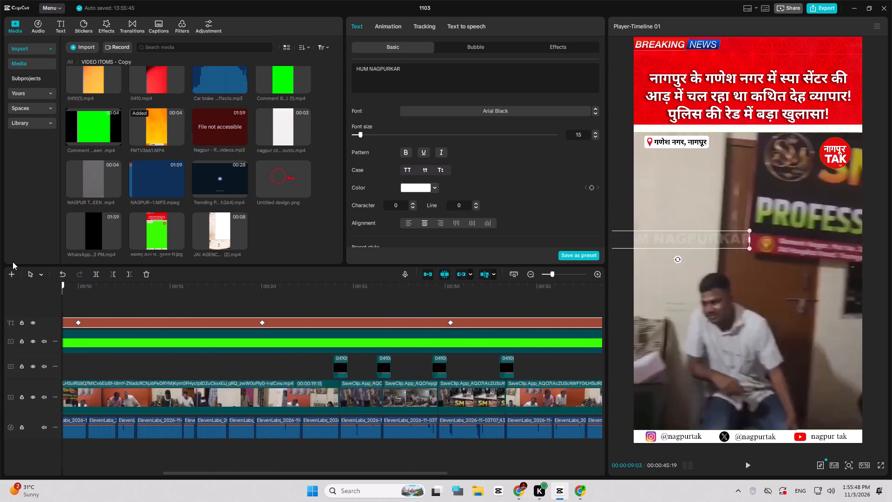
{"action": "left_click_drag", "start_coordinate": [13, 262], "coordinate": [12, 261]}
{"action": "left_click", "coordinate": [106, 341]}
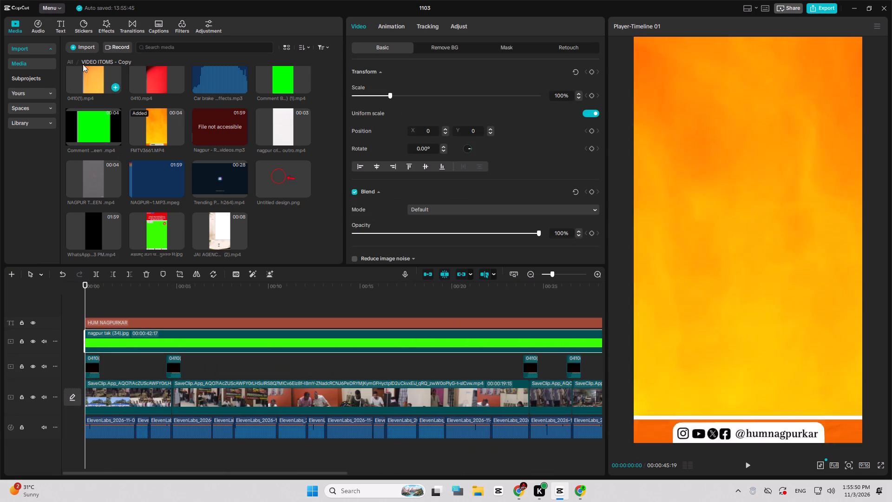
{"action": "left_click", "coordinate": [67, 55]}
{"action": "left_click", "coordinate": [69, 61]}
{"action": "left_click_drag", "start_coordinate": [146, 88], "coordinate": [136, 323]}
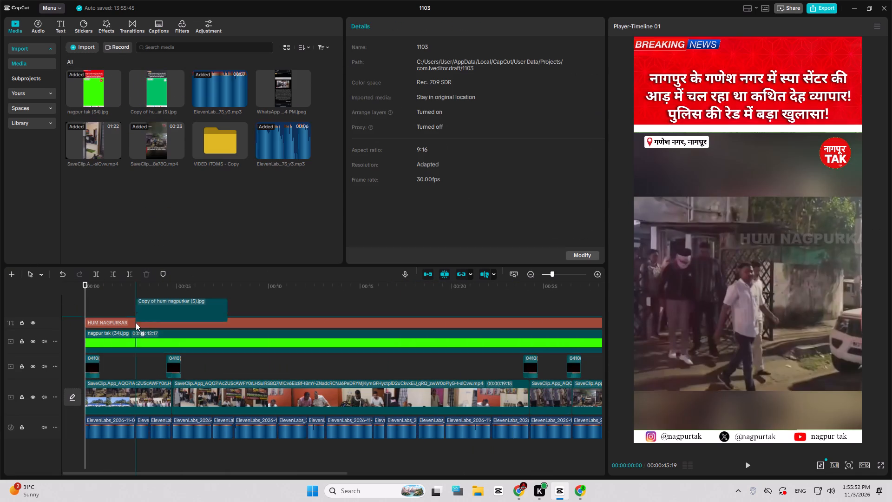
{"action": "left_click_drag", "start_coordinate": [136, 323], "coordinate": [136, 339]}
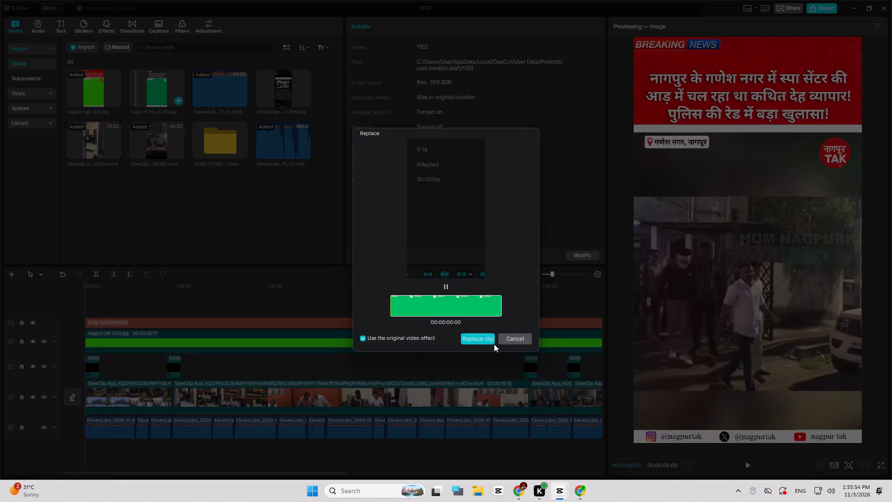
{"action": "left_click", "coordinate": [480, 338]}
Set the new frame overlay's chroma key to its green area so the footage shows through.
{"action": "left_click", "coordinate": [421, 341]}
{"action": "left_click", "coordinate": [433, 47]}
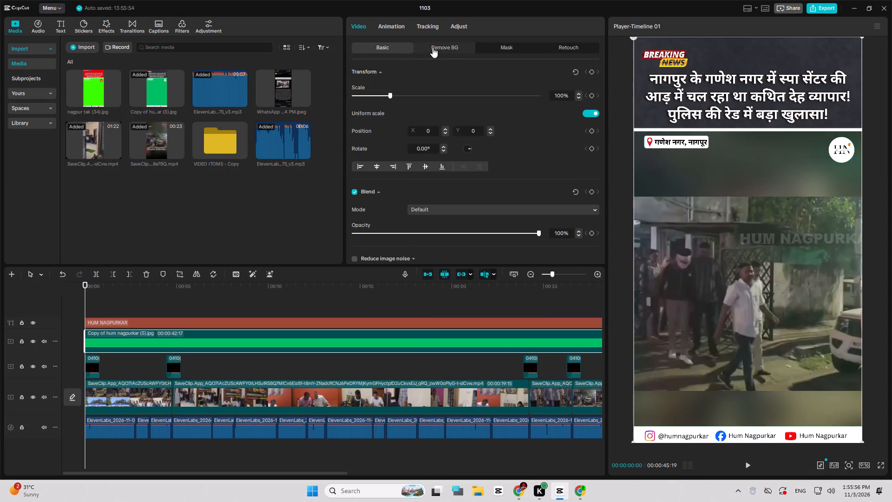
{"action": "left_click", "coordinate": [389, 110]}
{"action": "left_click", "coordinate": [707, 254]}
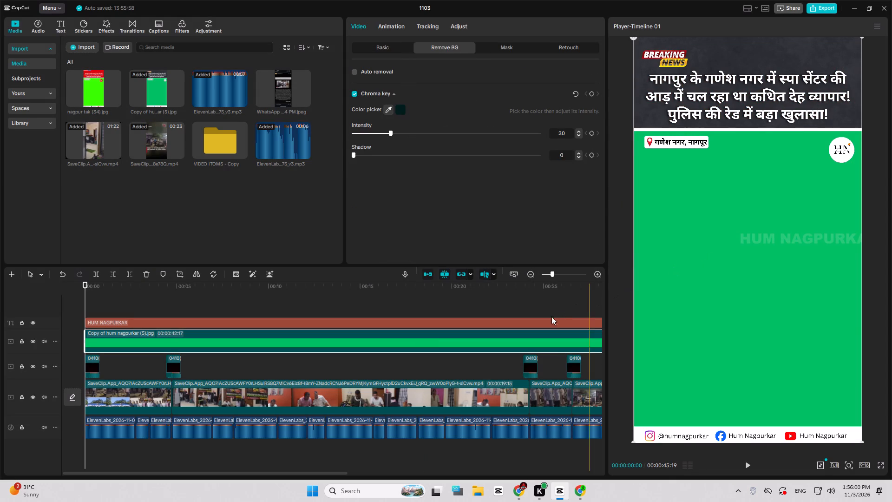
{"action": "left_click", "coordinate": [391, 107]}
{"action": "left_click", "coordinate": [748, 250]}
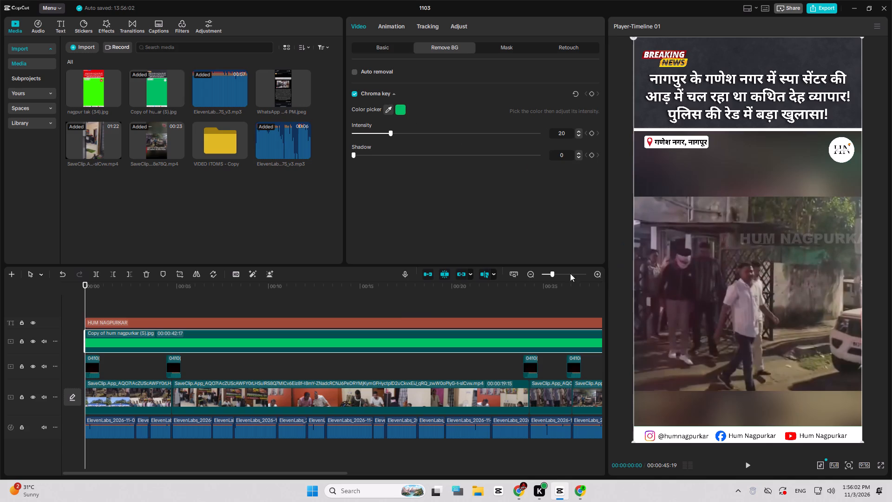
Play the rebranded video from the start and check it through to the Hum Nagpurkar end screen.
{"action": "left_click_drag", "start_coordinate": [354, 285], "coordinate": [56, 301]}
{"action": "key", "text": "space"}
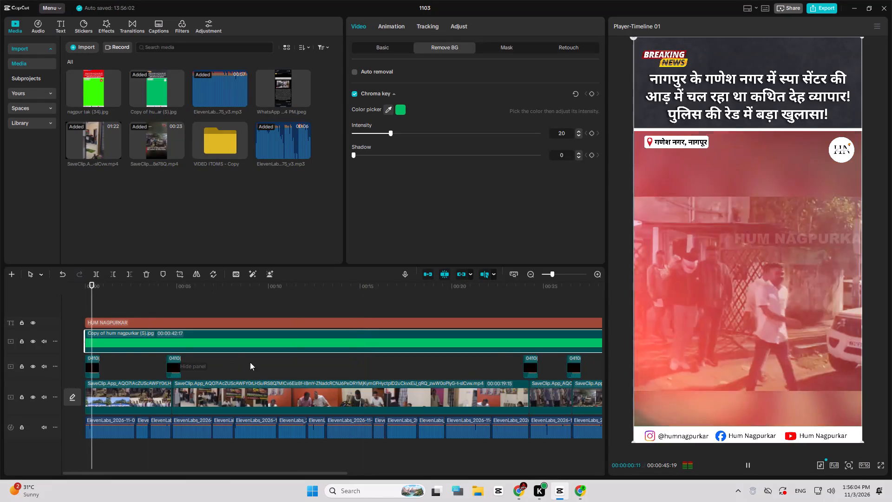
{"action": "scroll", "coordinate": [319, 375], "scroll_direction": "down", "scroll_amount": 13, "text": "ctrl"}
{"action": "key", "text": "space"}
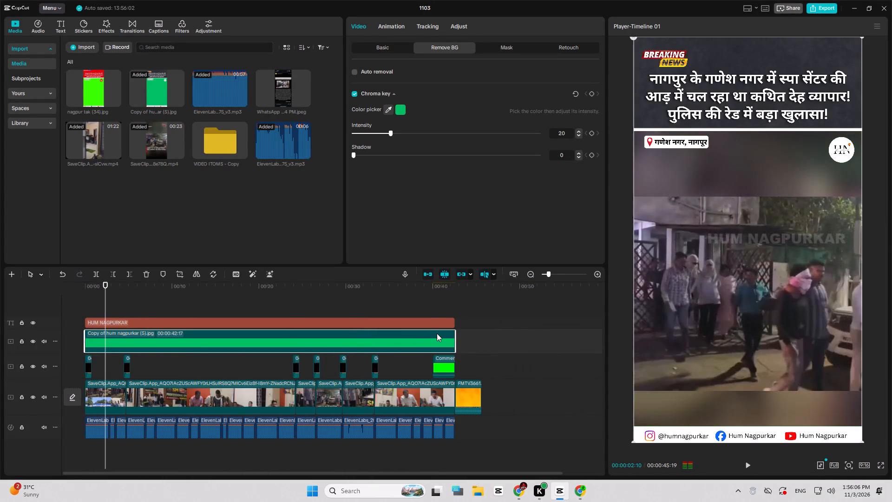
{"action": "key", "text": "space"}
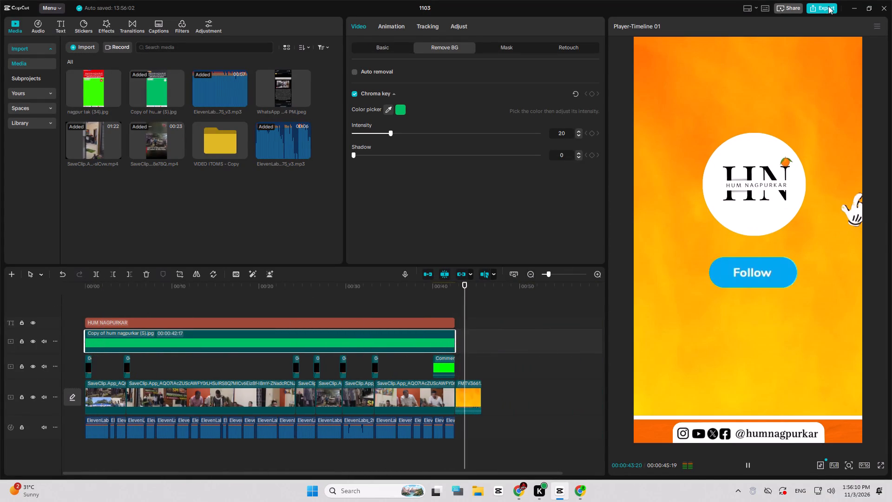
{"action": "key", "text": "space"}
Export the video under the name hnb as a 1080P, 30fps HEVC mp4 and close the export window once saved.
{"action": "left_click", "coordinate": [828, 6]}
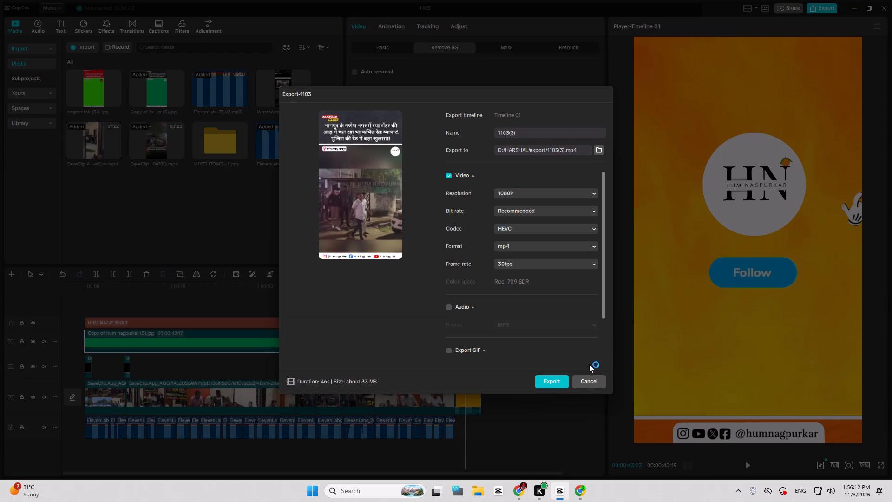
{"action": "left_click_drag", "start_coordinate": [523, 134], "coordinate": [453, 126]}
{"action": "key", "text": "h"}
{"action": "type", "text": "nb"}
{"action": "left_click", "coordinate": [551, 383]}
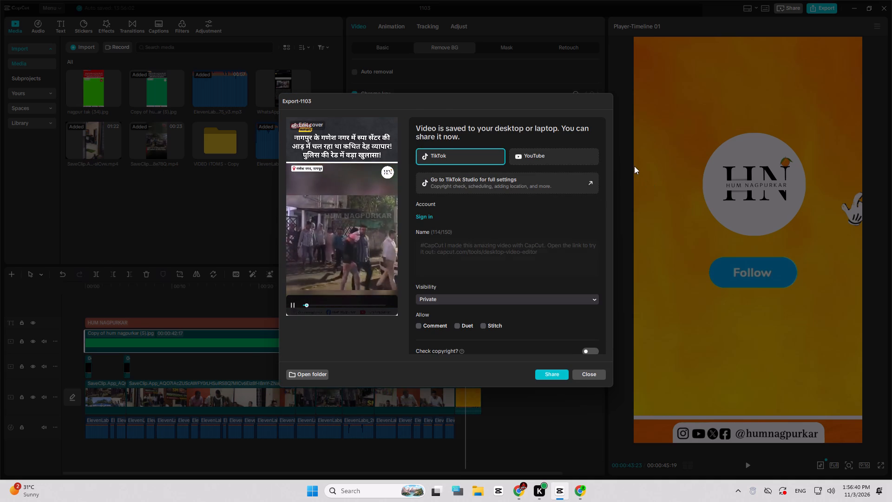
{"action": "left_click", "coordinate": [598, 373]}
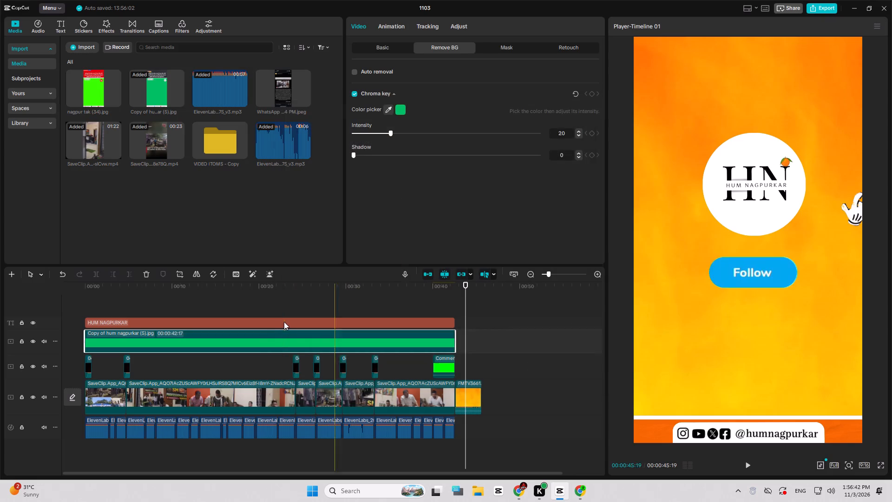
Change the HUM NAGPURKAR watermark text to NAGPUR PRESS.
{"action": "left_click", "coordinate": [284, 326]}
{"action": "left_click_drag", "start_coordinate": [429, 75], "coordinate": [321, 66]}
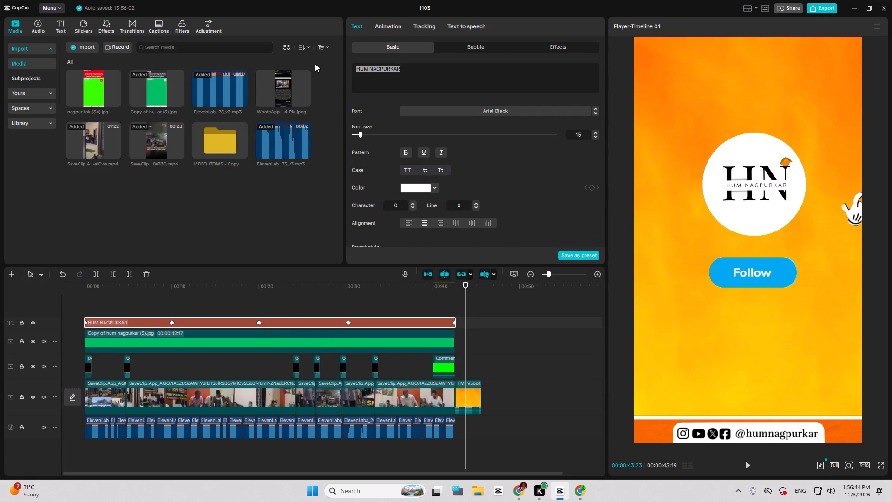
{"action": "type", "text": "NAGP"}
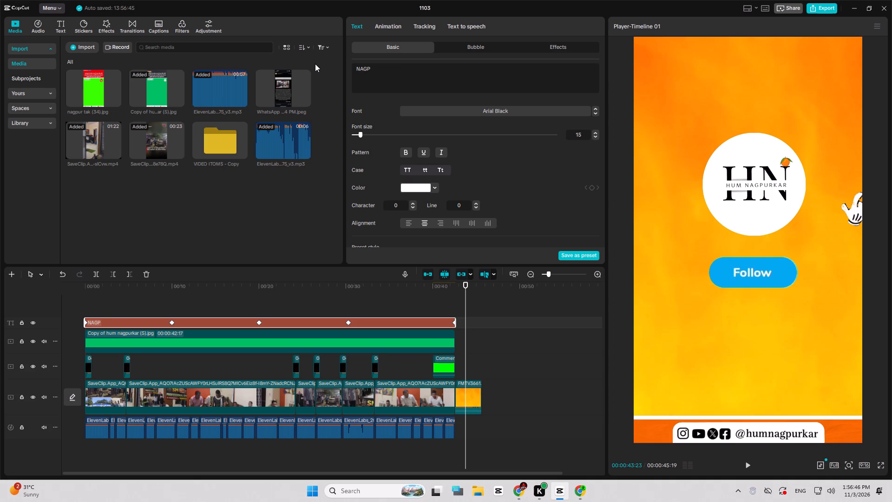
{"action": "type", "text": "UR PRESS"}
{"action": "left_click", "coordinate": [520, 330]}
Delete the FMTV3661.MP4 end screen and the Copy of hum nagpurkar (5).jpg frame overlay.
{"action": "left_click", "coordinate": [473, 398]}
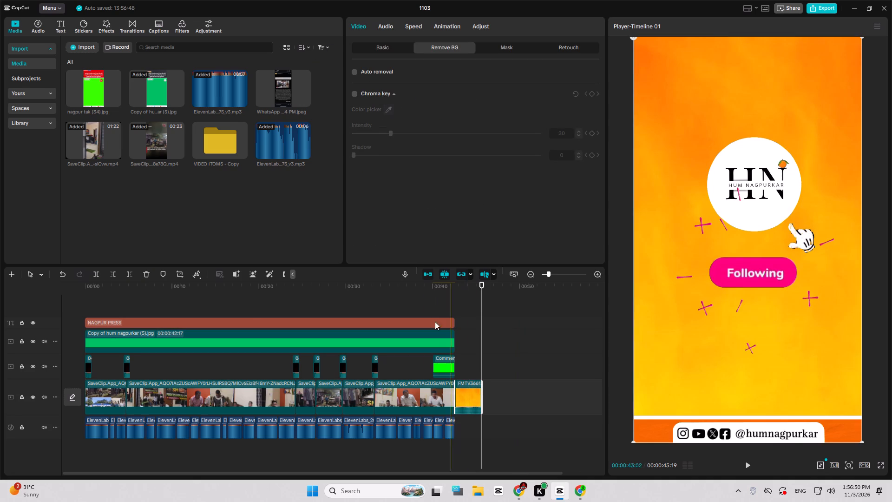
{"action": "left_click", "coordinate": [144, 274]}
{"action": "left_click", "coordinate": [326, 349]}
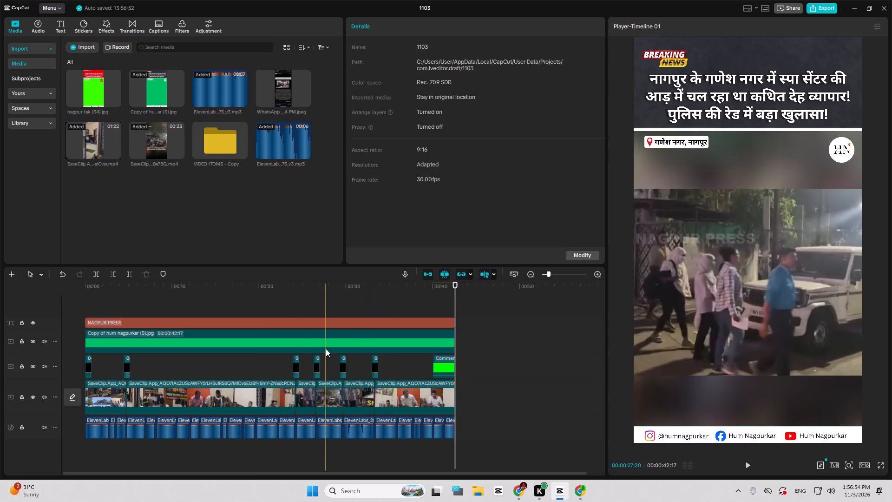
{"action": "left_click", "coordinate": [144, 276]}
Expand the first main clip's crop to the bottom of its source picture and shift the clip upward in the frame.
{"action": "left_click_drag", "start_coordinate": [157, 286], "coordinate": [94, 289]}
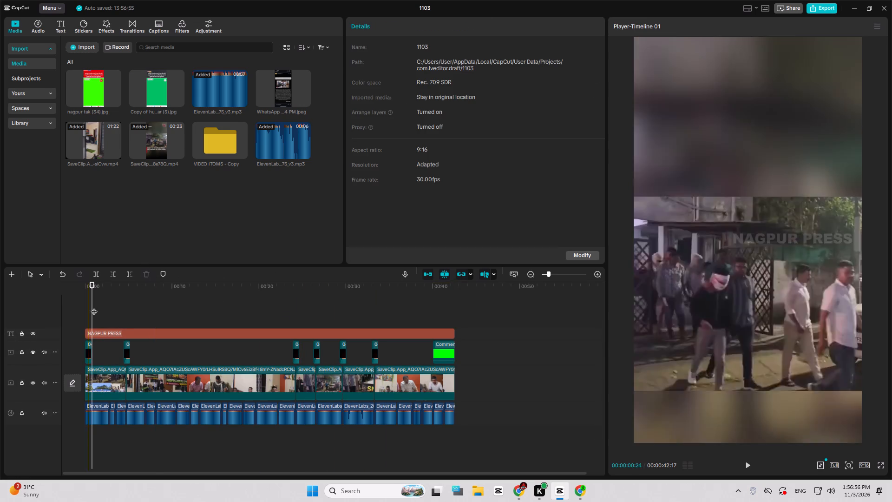
{"action": "left_click", "coordinate": [113, 384]}
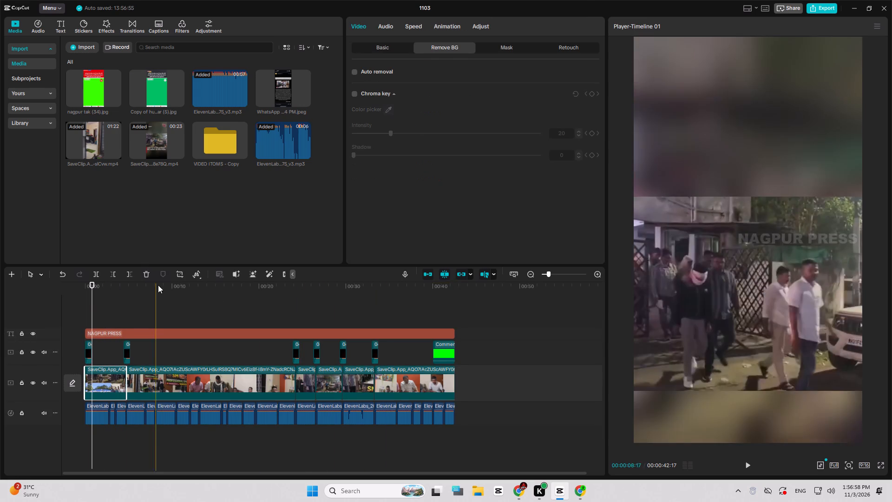
{"action": "left_click", "coordinate": [175, 277]}
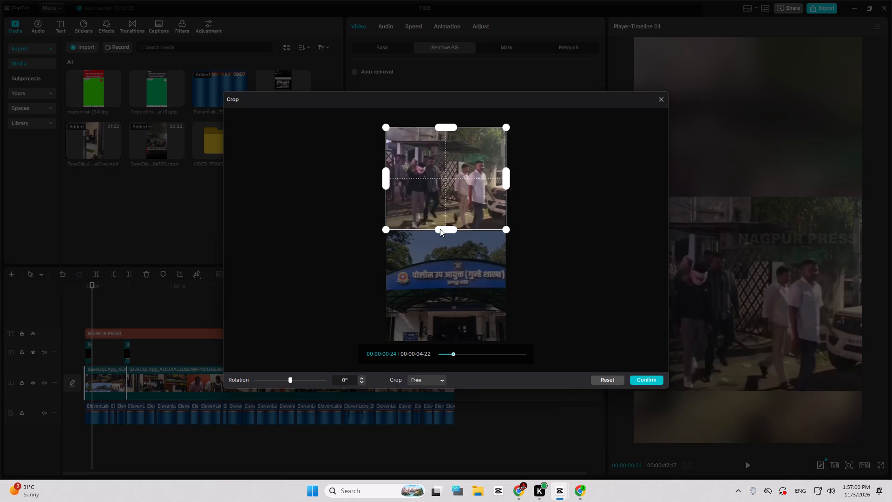
{"action": "left_click_drag", "start_coordinate": [448, 227], "coordinate": [456, 442]}
{"action": "left_click", "coordinate": [643, 382]}
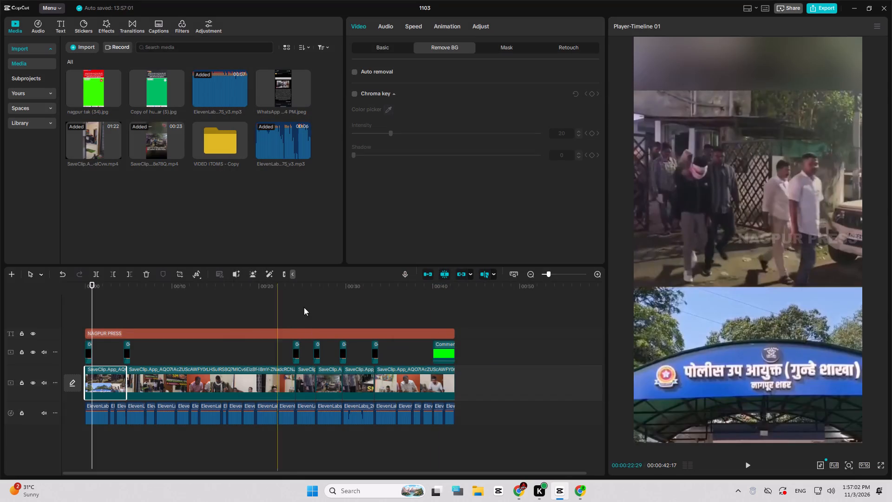
{"action": "left_click_drag", "start_coordinate": [727, 320], "coordinate": [728, 266]}
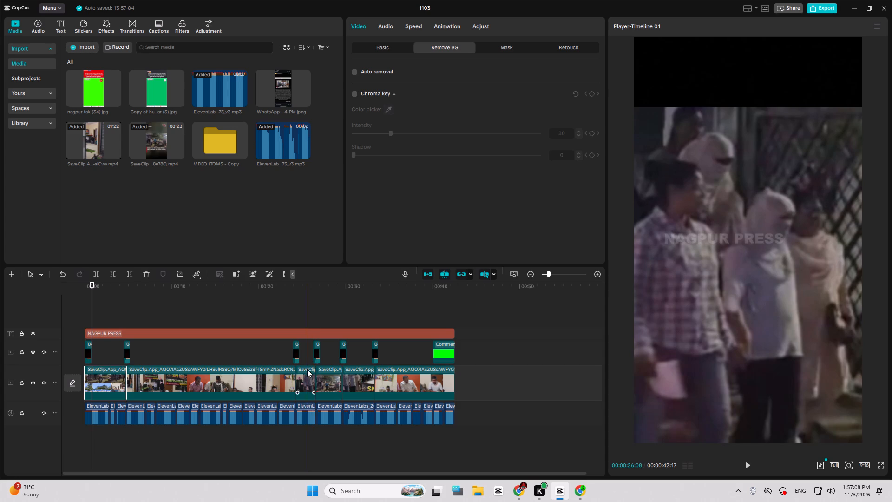
Shift the main-track clip of the masked people walking, starting at about 24 seconds, upward to cover the black band above it.
{"action": "left_click", "coordinate": [306, 374]}
{"action": "scroll", "coordinate": [306, 377], "scroll_direction": "up", "scroll_amount": 10, "text": "ctrl"}
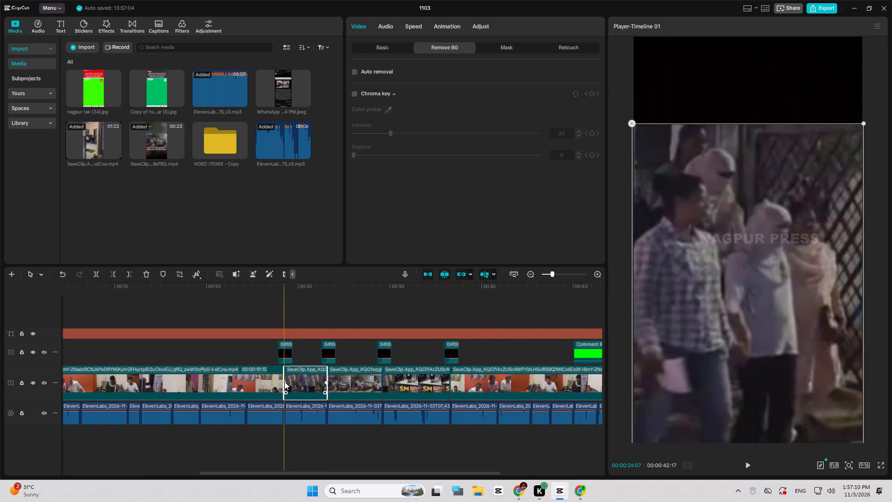
{"action": "left_click", "coordinate": [284, 382]}
{"action": "left_click_drag", "start_coordinate": [742, 333], "coordinate": [741, 250]}
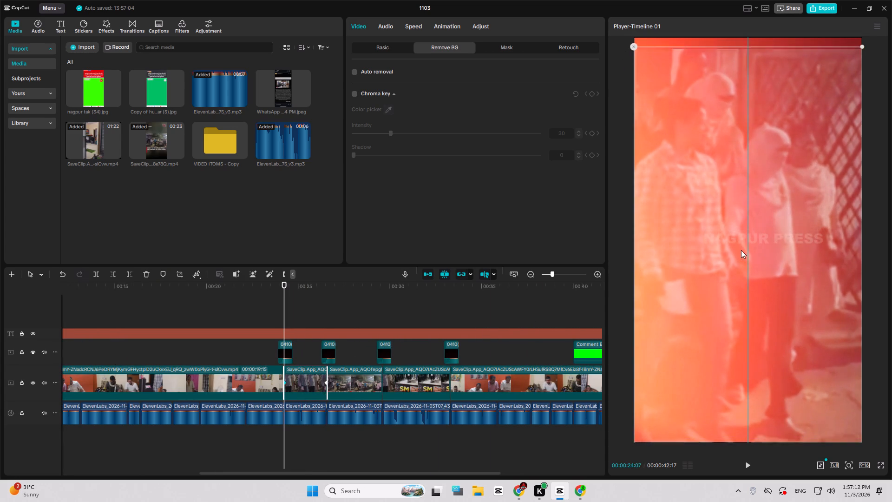
{"action": "left_click_drag", "start_coordinate": [741, 250], "coordinate": [741, 244]}
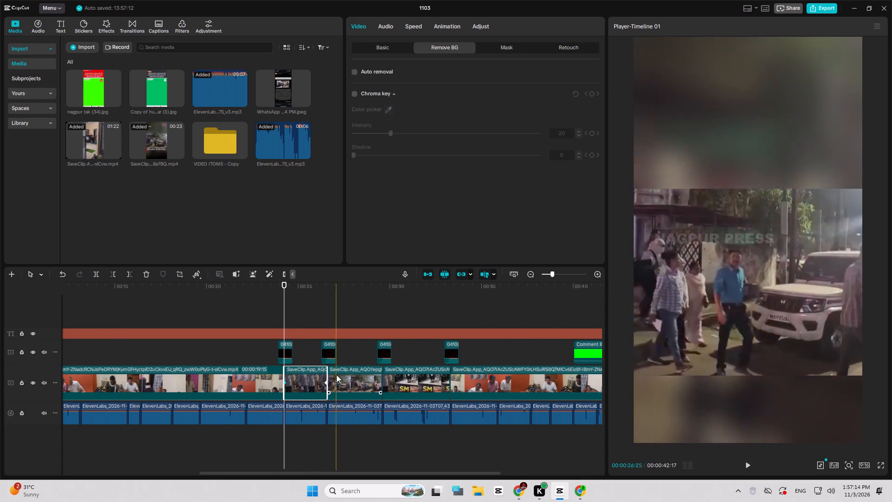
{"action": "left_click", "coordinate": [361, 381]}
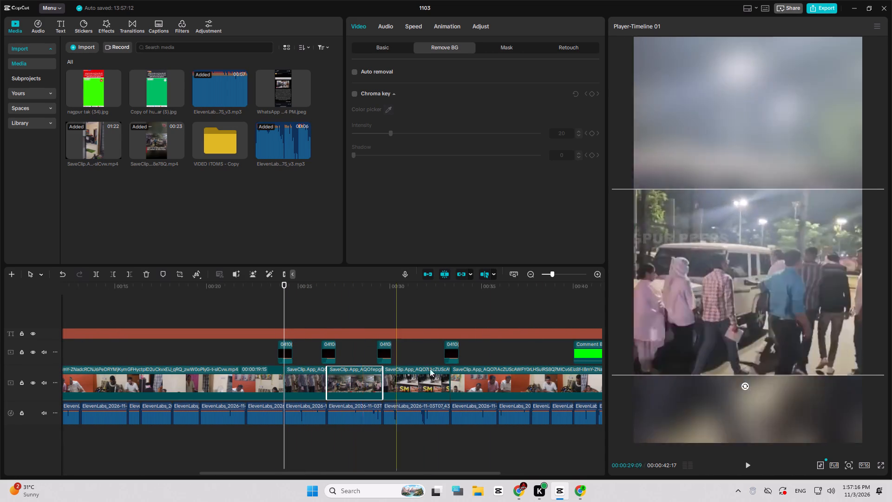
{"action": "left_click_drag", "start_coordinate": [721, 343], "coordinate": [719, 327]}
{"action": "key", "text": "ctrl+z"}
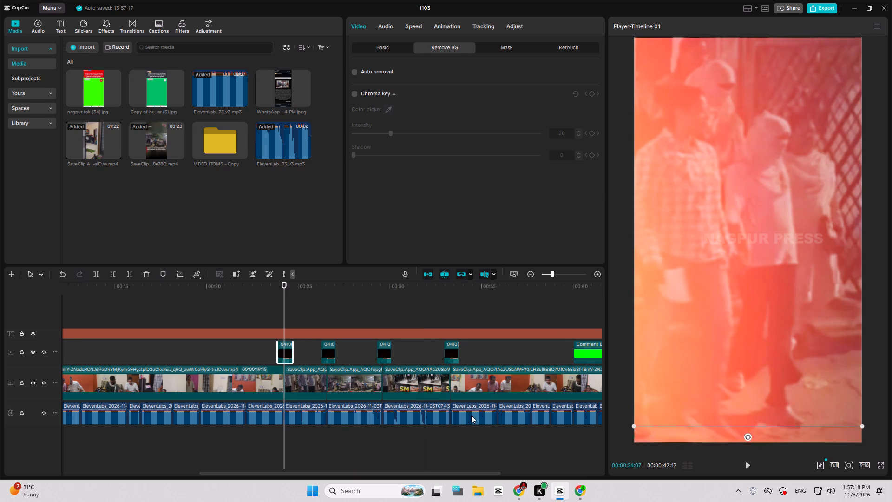
Shift the night street clip with the white vehicle, between about 27 and 29 seconds, slightly upward in the frame.
{"action": "left_click", "coordinate": [308, 363]}
{"action": "left_click", "coordinate": [315, 384]}
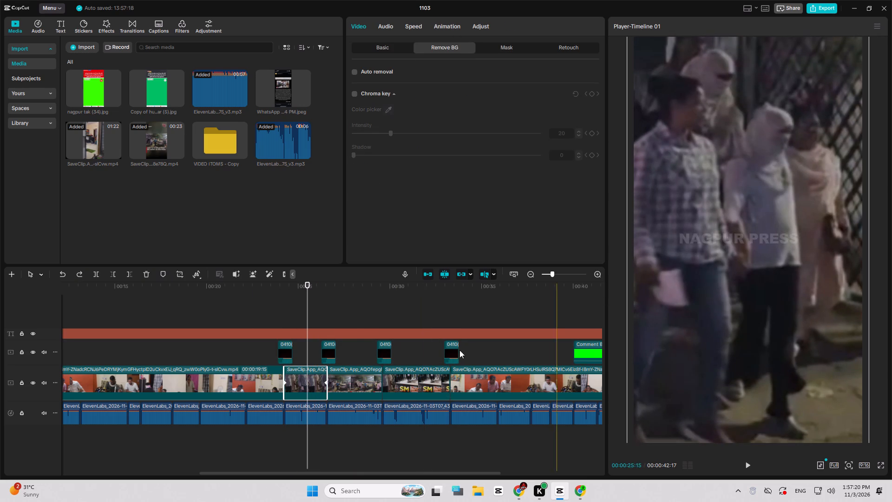
{"action": "left_click", "coordinate": [356, 351]}
{"action": "left_click", "coordinate": [357, 378]}
{"action": "left_click_drag", "start_coordinate": [711, 317], "coordinate": [711, 306]}
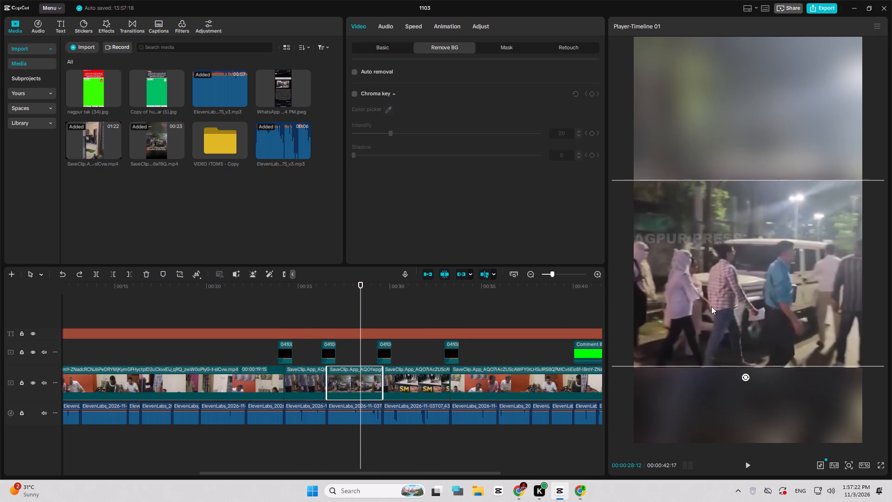
{"action": "left_click_drag", "start_coordinate": [711, 306], "coordinate": [710, 284]}
Shift the SM spa group photo clip, starting at about 30 seconds, upward to cover the black band at the frame's top.
{"action": "left_click", "coordinate": [421, 394]}
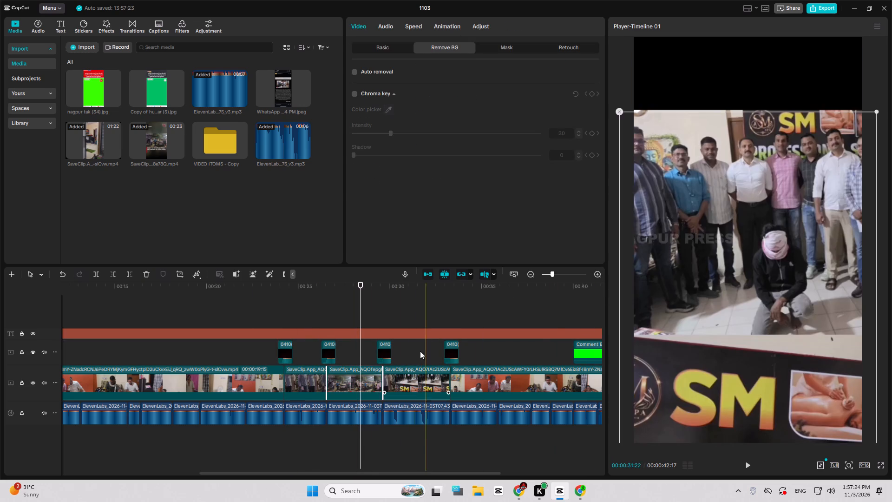
{"action": "left_click", "coordinate": [414, 335]}
{"action": "left_click", "coordinate": [390, 376]}
{"action": "left_click", "coordinate": [384, 381]}
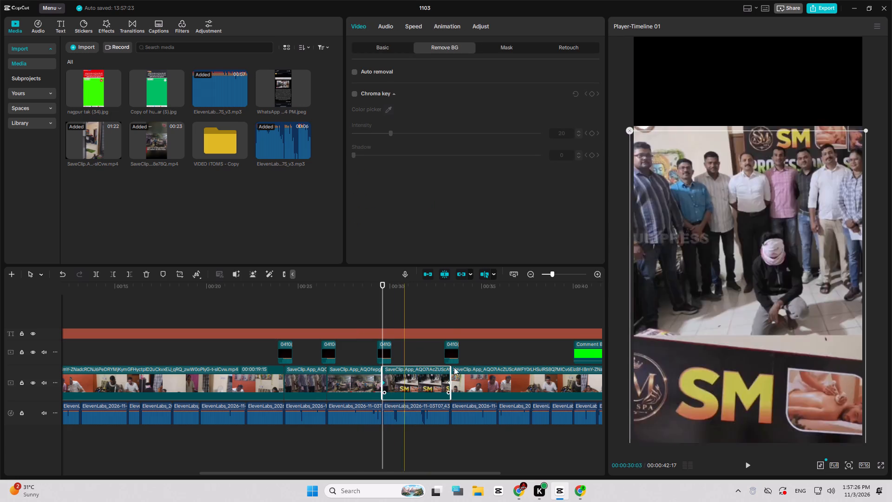
{"action": "left_click_drag", "start_coordinate": [812, 368], "coordinate": [806, 274]}
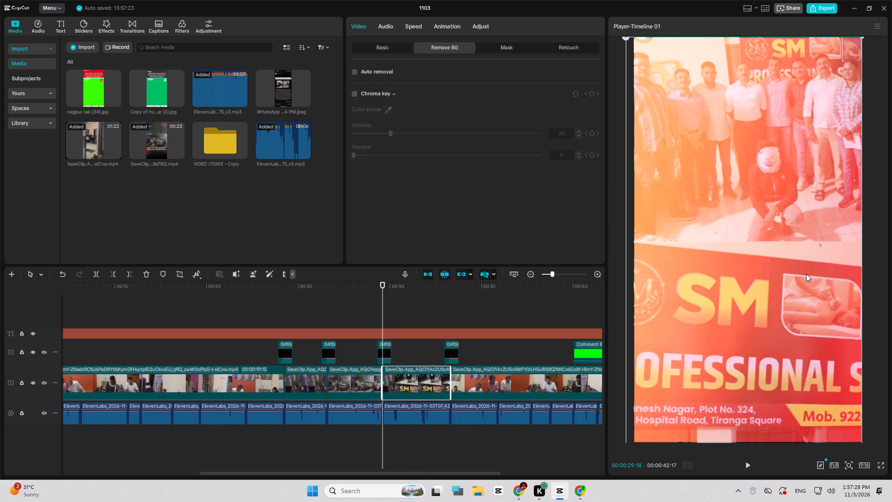
{"action": "left_click_drag", "start_coordinate": [806, 274], "coordinate": [807, 271]}
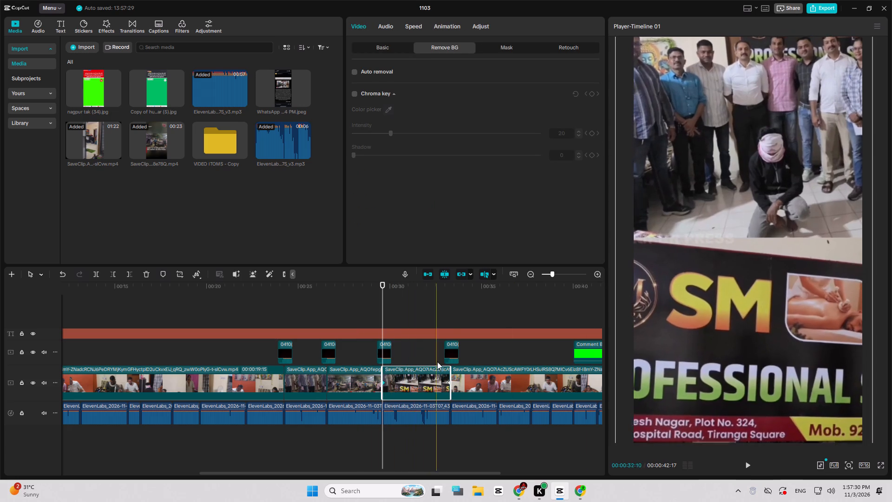
Check the rest of the timeline with its watermark and open the export settings for the NAGPUR PRESS version.
{"action": "left_click_drag", "start_coordinate": [554, 363], "coordinate": [543, 363]}
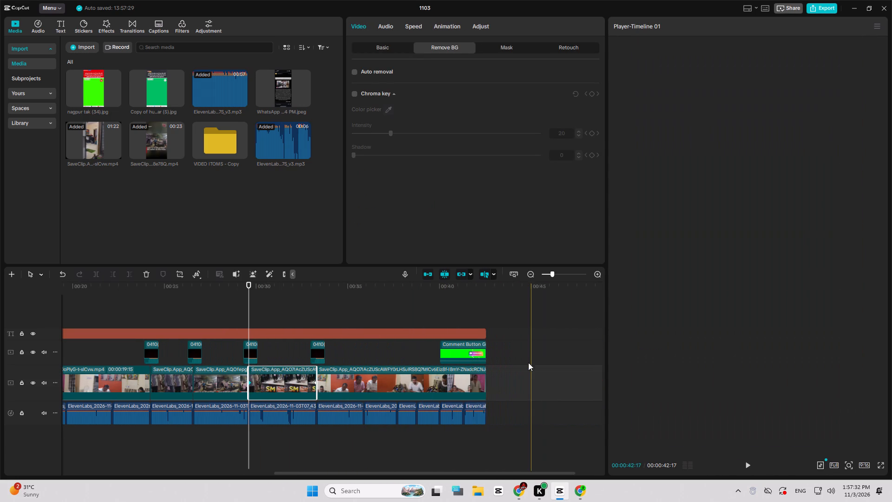
{"action": "left_click", "coordinate": [514, 358]}
{"action": "left_click_drag", "start_coordinate": [334, 287], "coordinate": [266, 288]}
{"action": "left_click", "coordinate": [385, 332]}
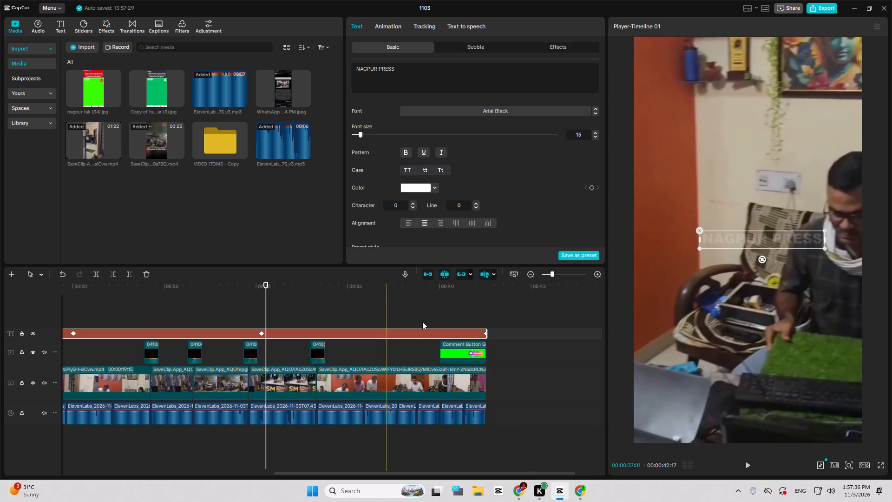